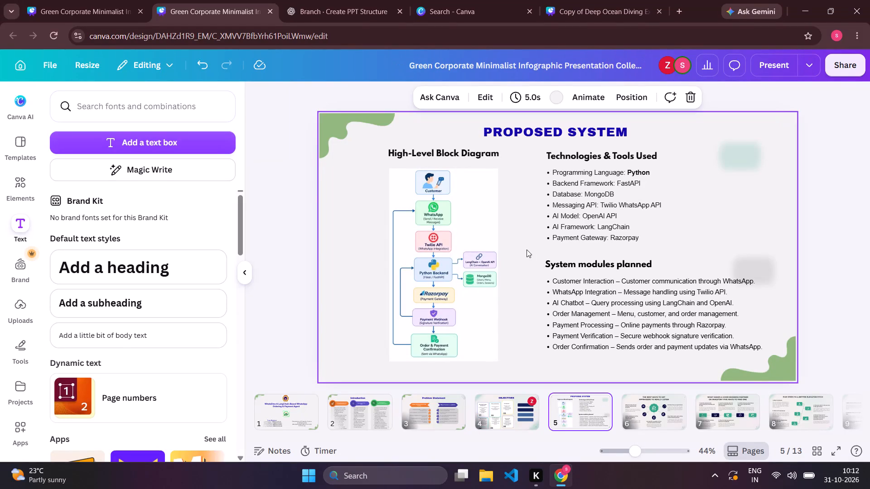
Review the Problem Statement, Objectives, Proposed System and following slides, including the remaining page thumbnails.
left_click(518, 425)
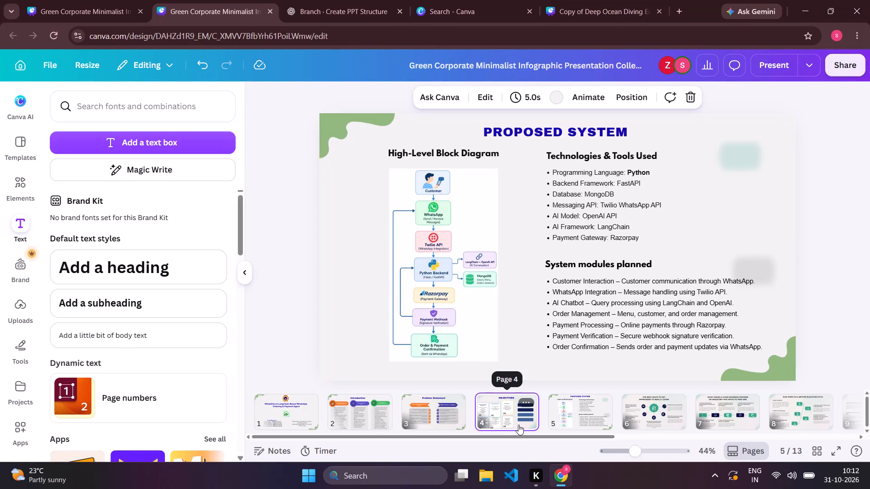
left_click(445, 417)
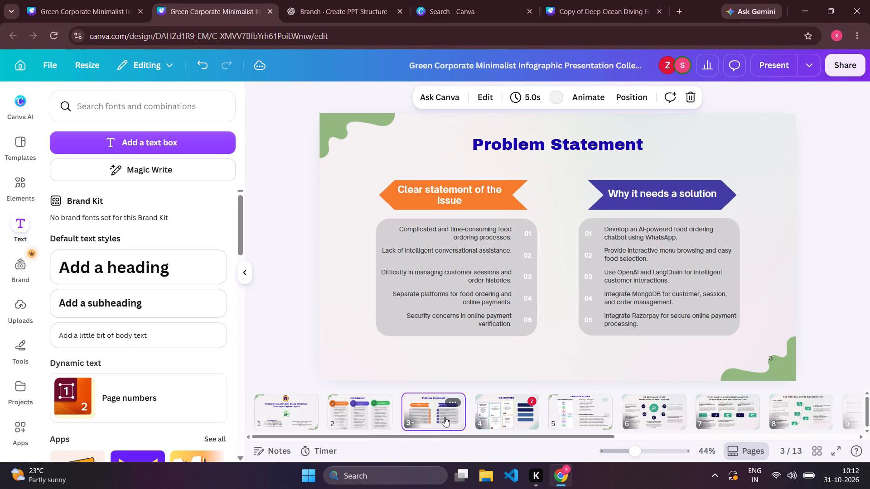
left_click(497, 420)
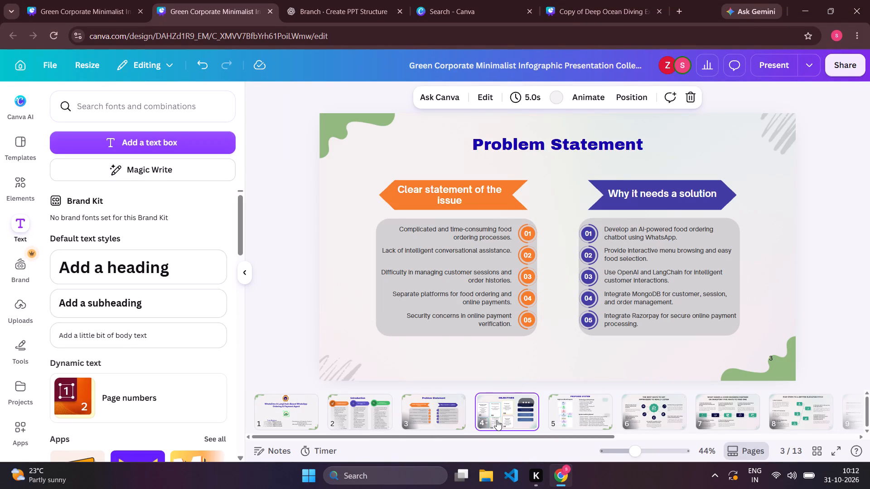
left_click(441, 420)
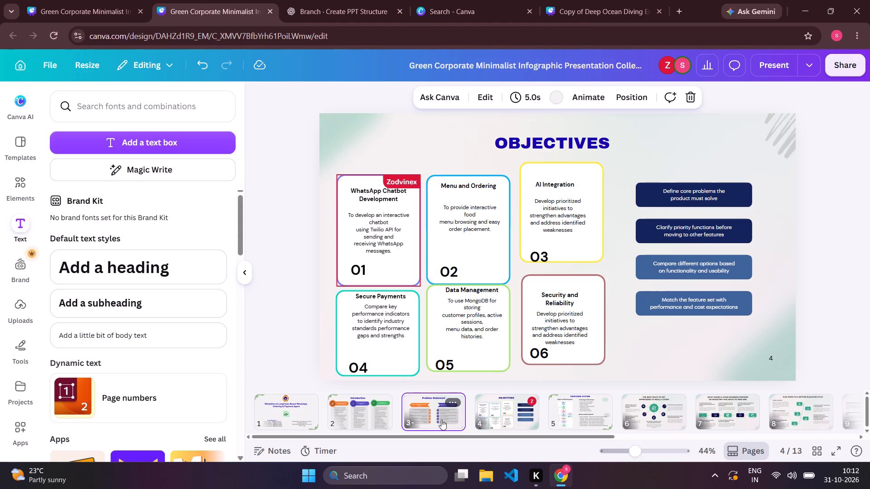
left_click(492, 419)
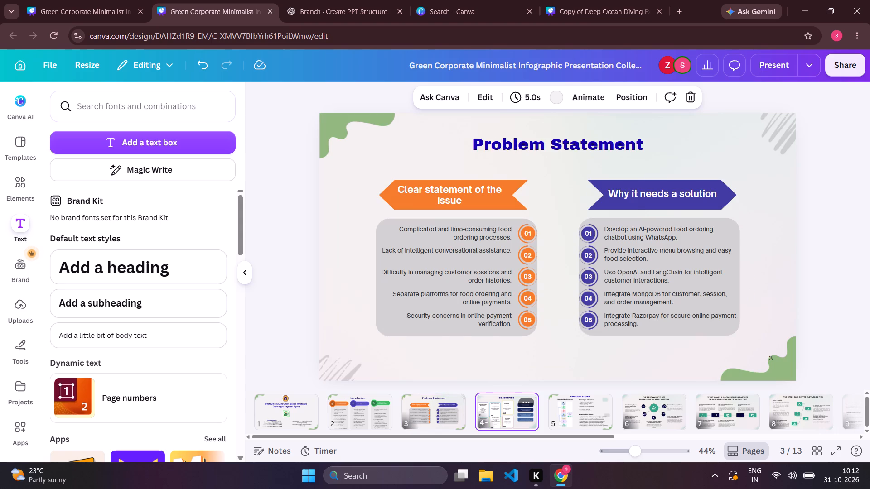
left_click(570, 416)
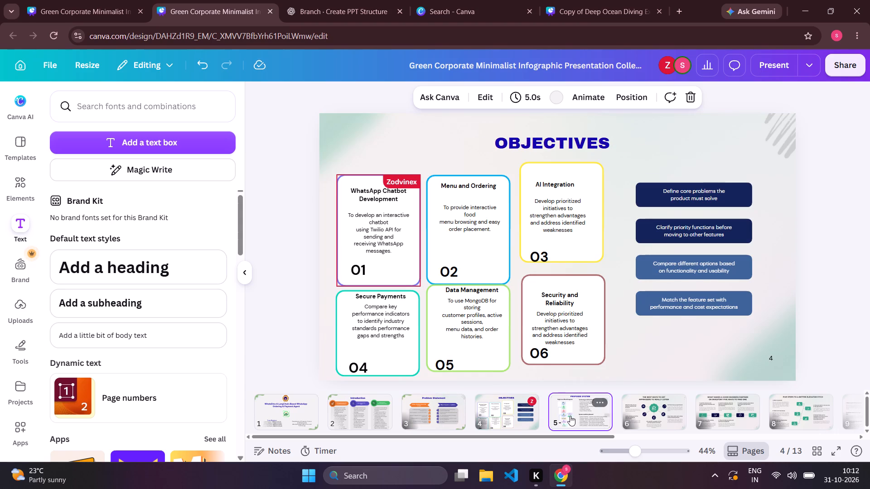
left_click(631, 415)
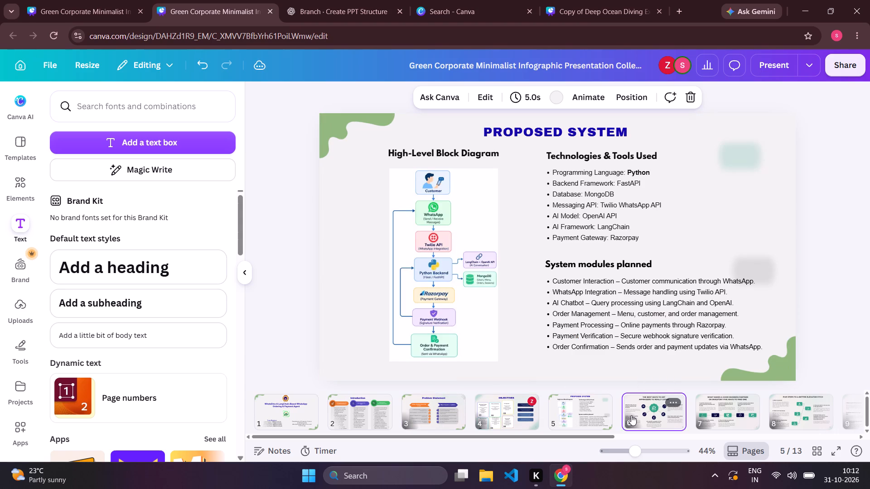
left_click(719, 406)
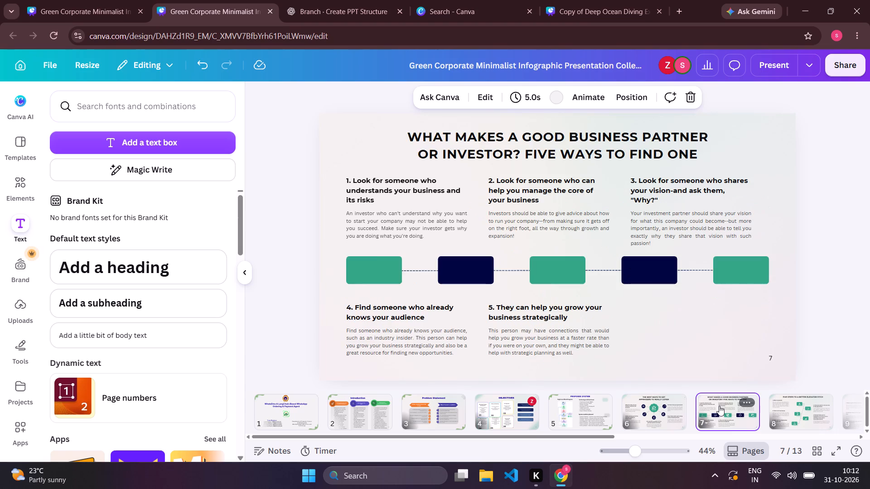
scroll(558, 425, "left", 6)
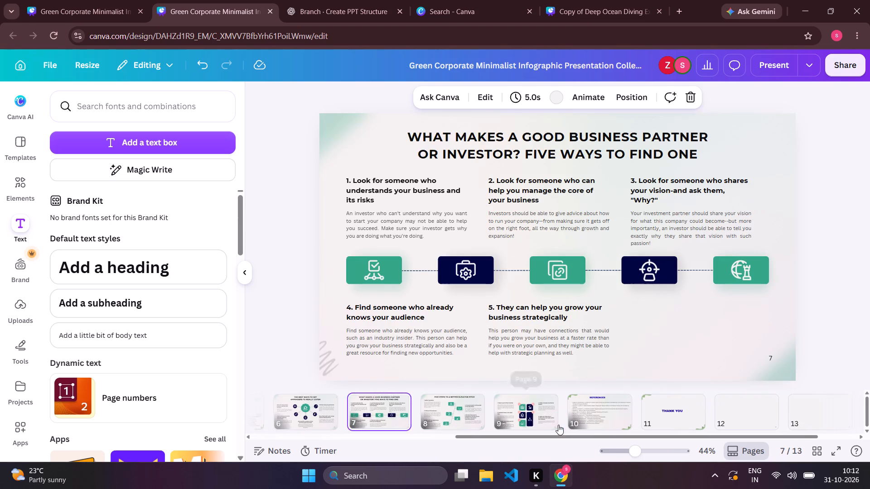
scroll(558, 425, "left", 1)
scroll(558, 425, "right", 3)
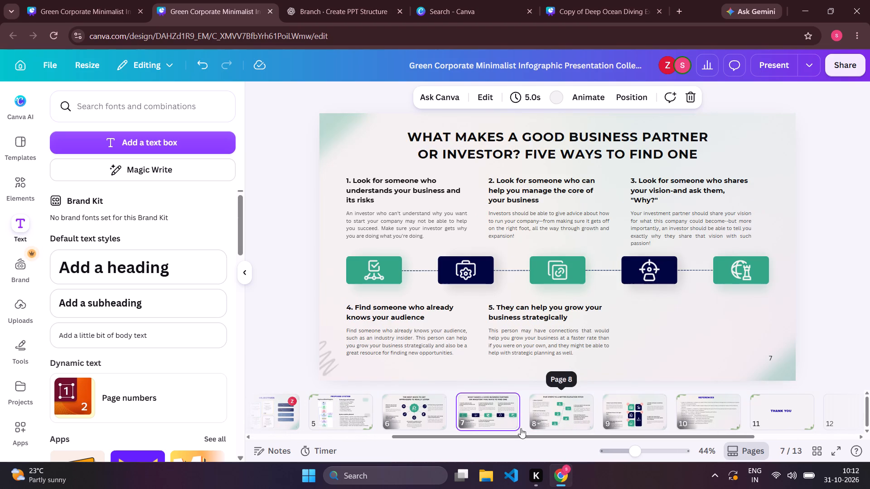
Delete all elements from page 8, "Five Steps to a Better Elevator Pitch", keeping the page itself.
right_click(582, 411)
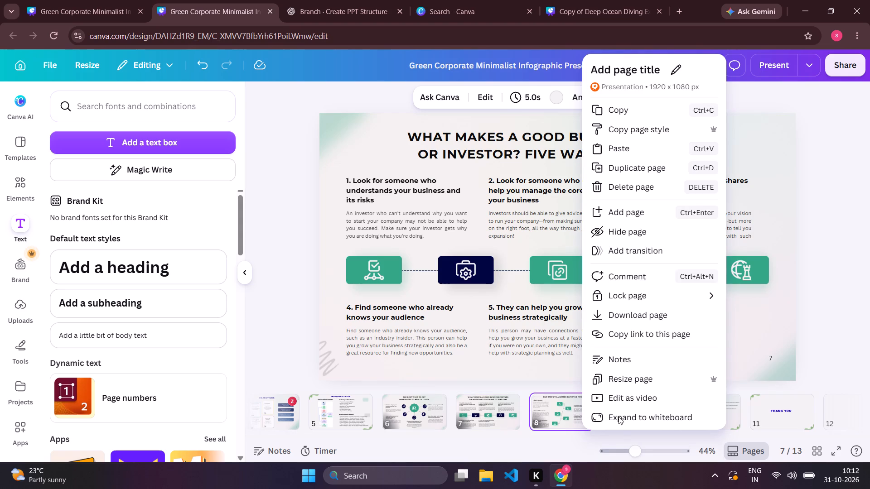
left_click(533, 331)
double_click(533, 331)
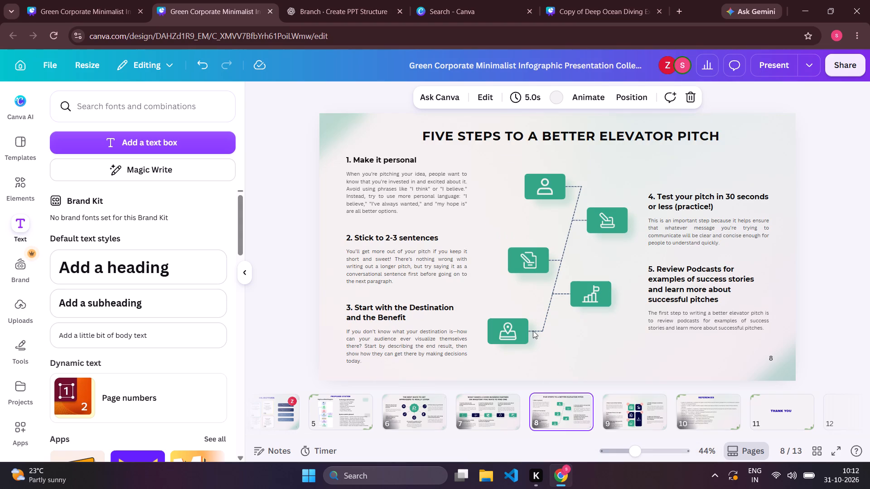
key("ctrl+a")
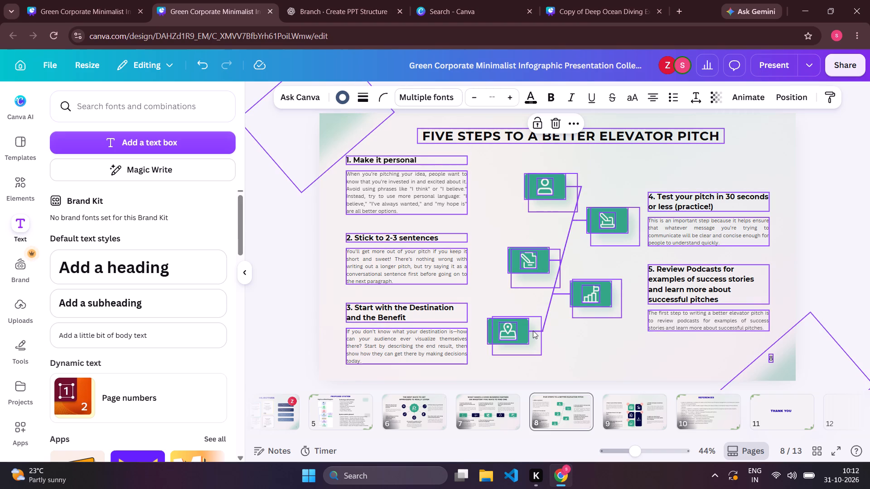
key("BackSpace")
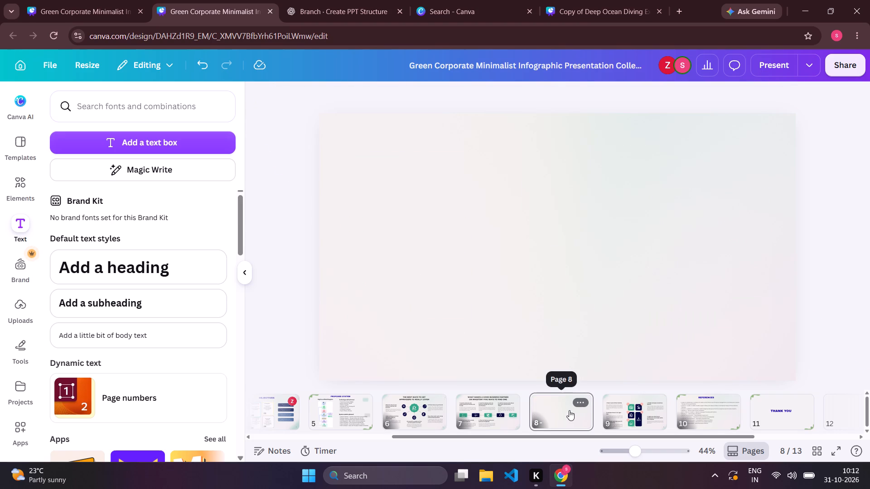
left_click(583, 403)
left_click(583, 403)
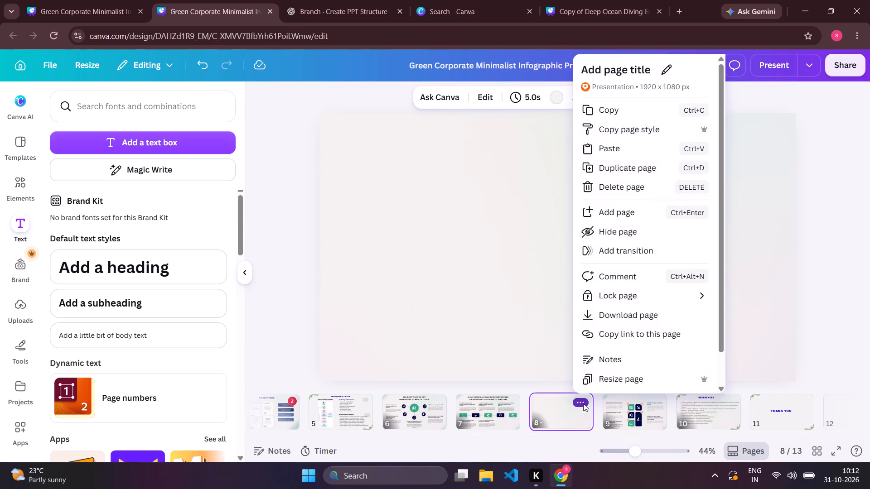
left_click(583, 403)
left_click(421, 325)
Review the Proposed System slide on page 5 and the title slide on page 1.
scroll(377, 415, "right", 1)
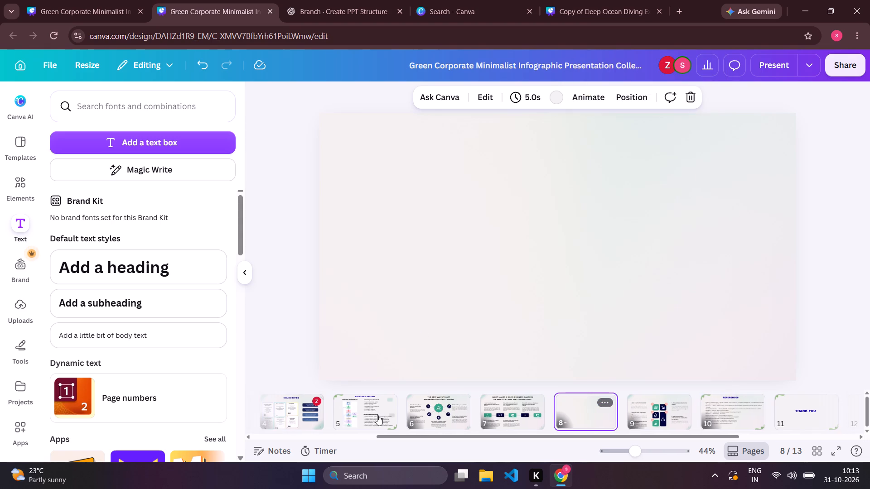
left_click(377, 415)
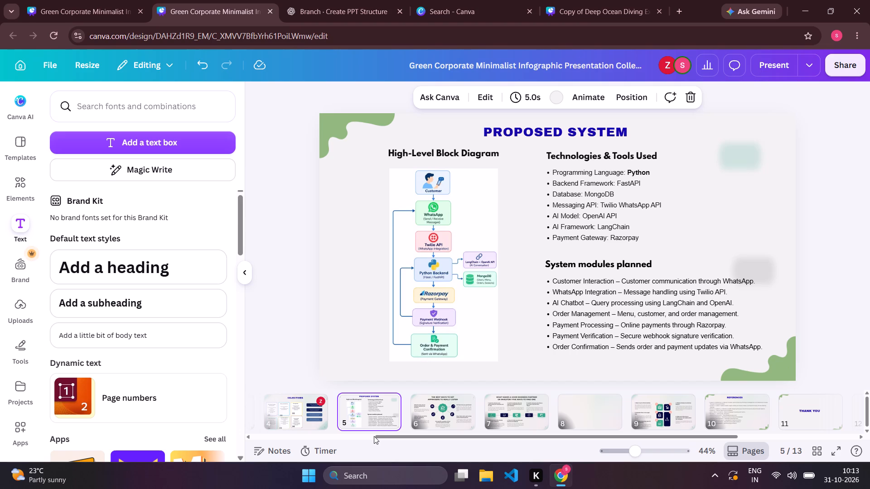
scroll(374, 436, "right", 7)
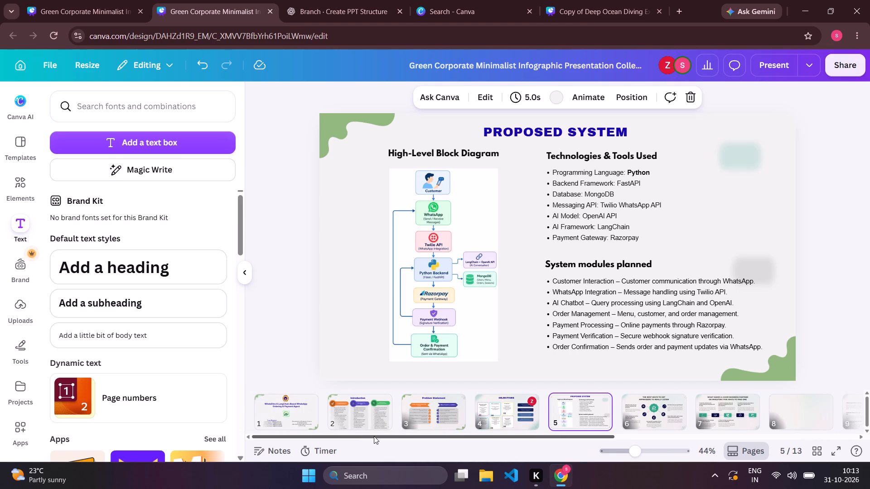
left_click(271, 407)
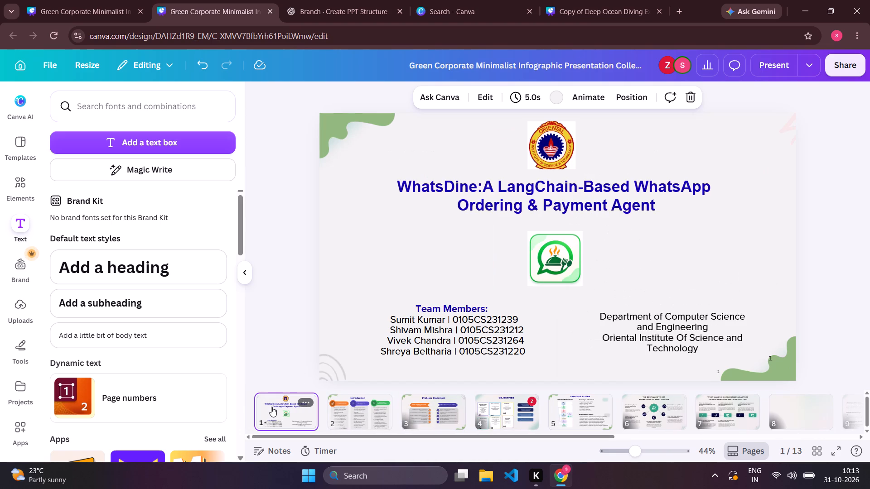
left_click(271, 407)
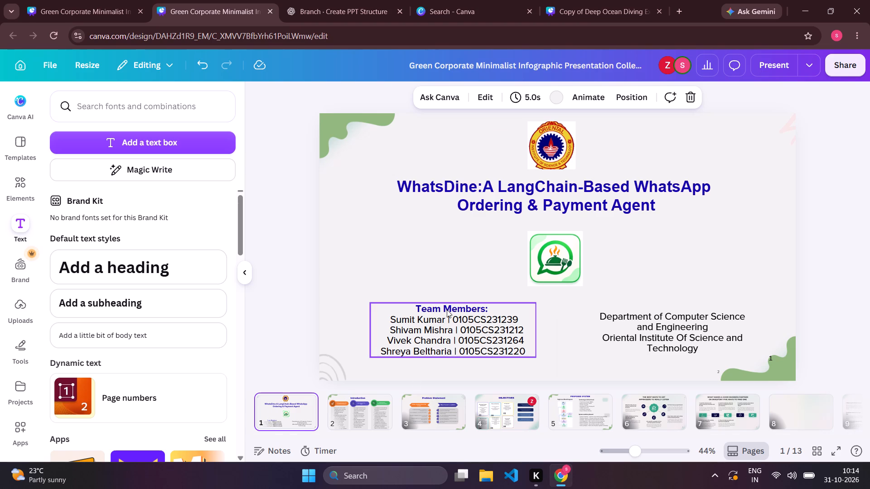
On the Introduction slide, move the bullet text under "Brief background of the problem statement" slightly upward to fit its last line on the page.
left_click(372, 420)
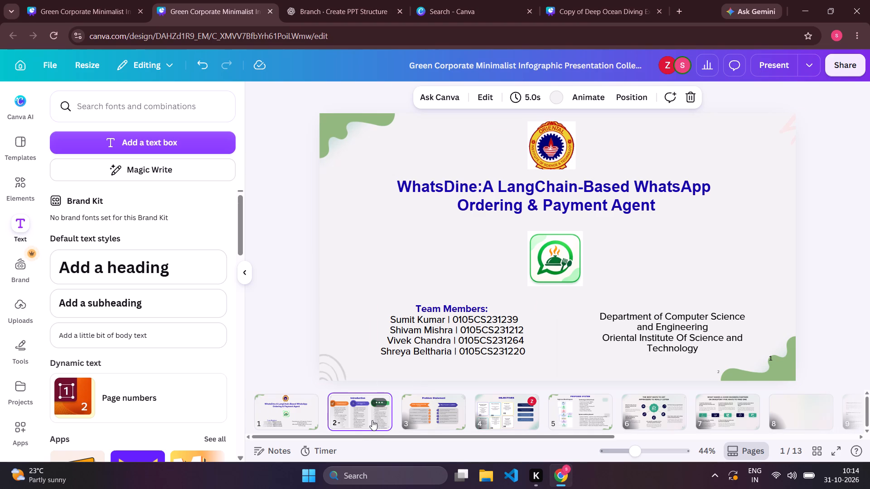
scroll(430, 316, "down", 1)
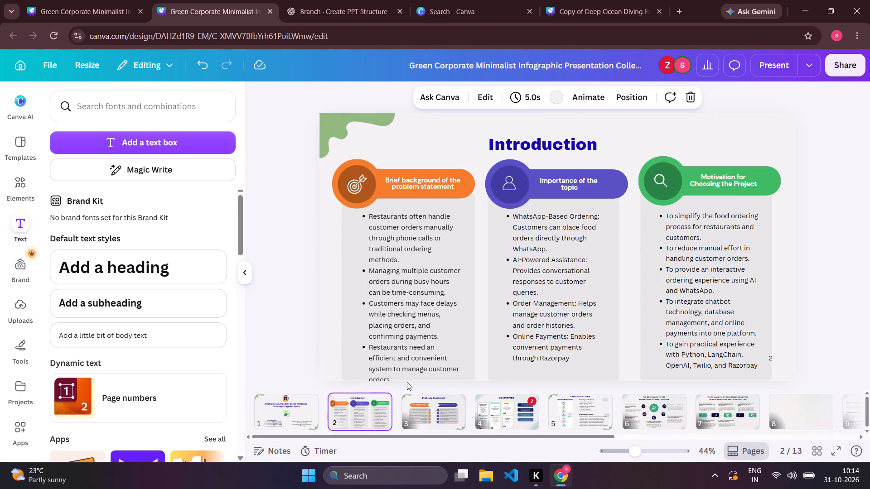
left_click(407, 377)
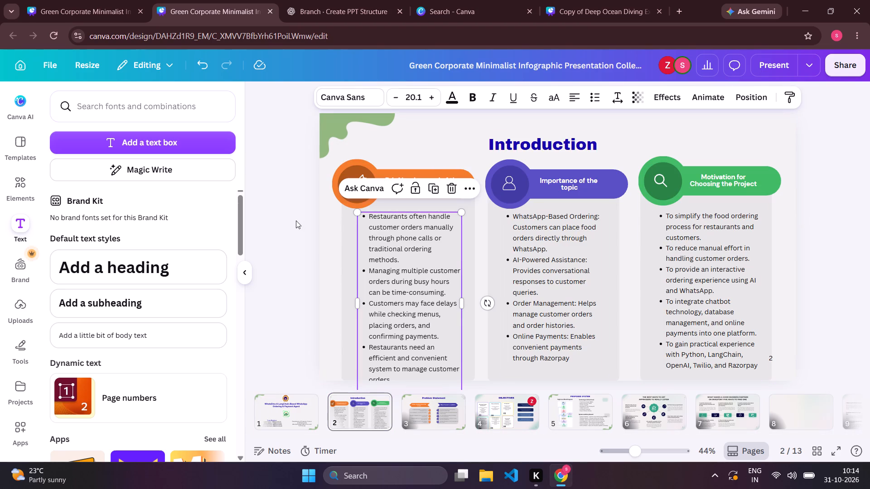
left_click(242, 272)
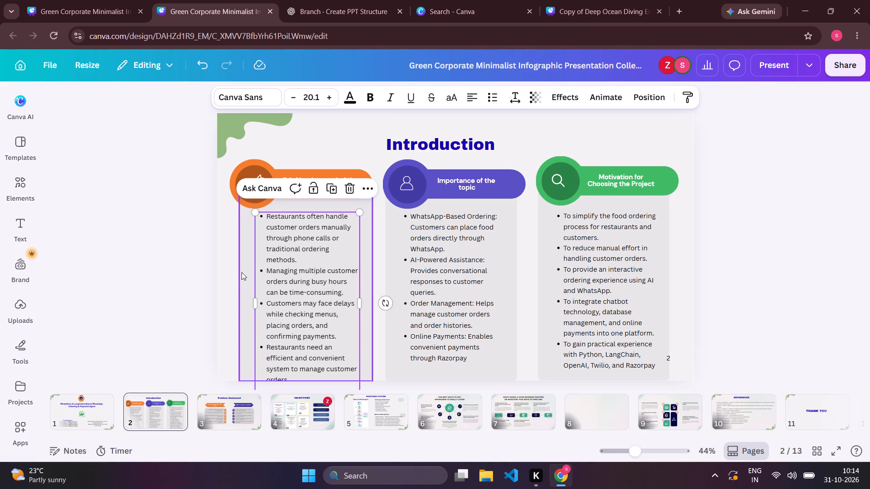
left_click(323, 323)
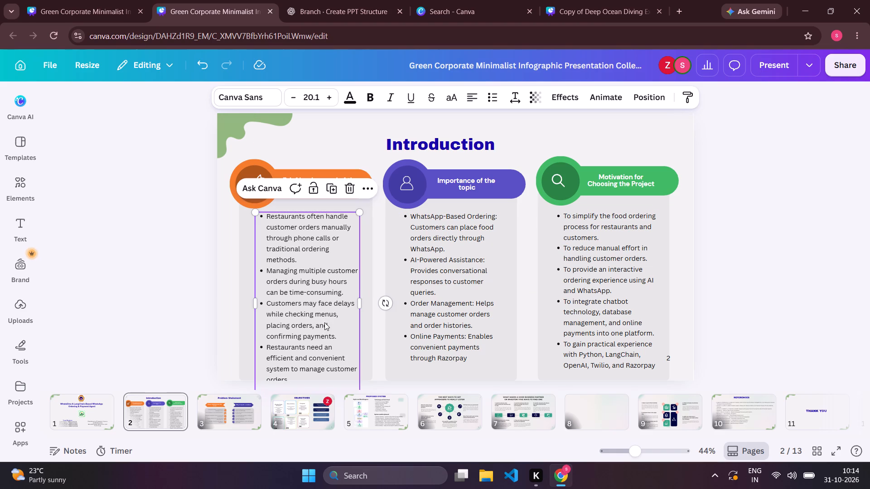
left_click(338, 366)
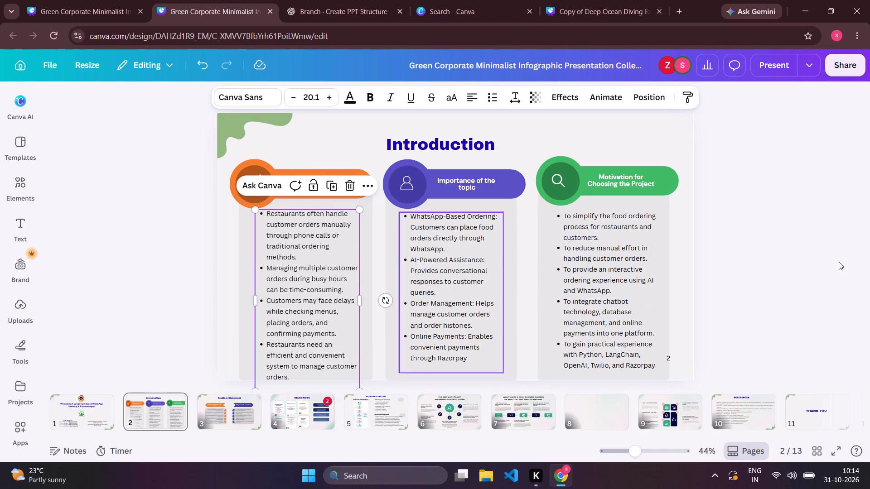
left_click(867, 207)
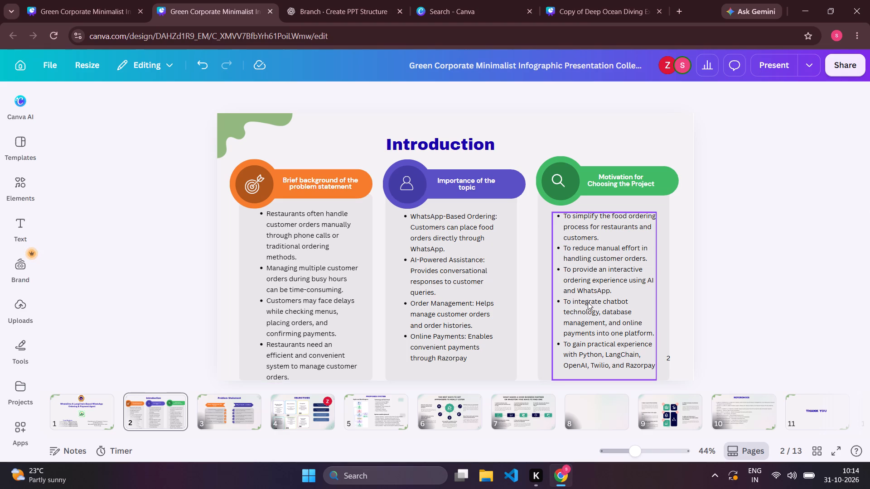
Check the WhatsDine title slide and return to the Introduction slide.
left_click(101, 410)
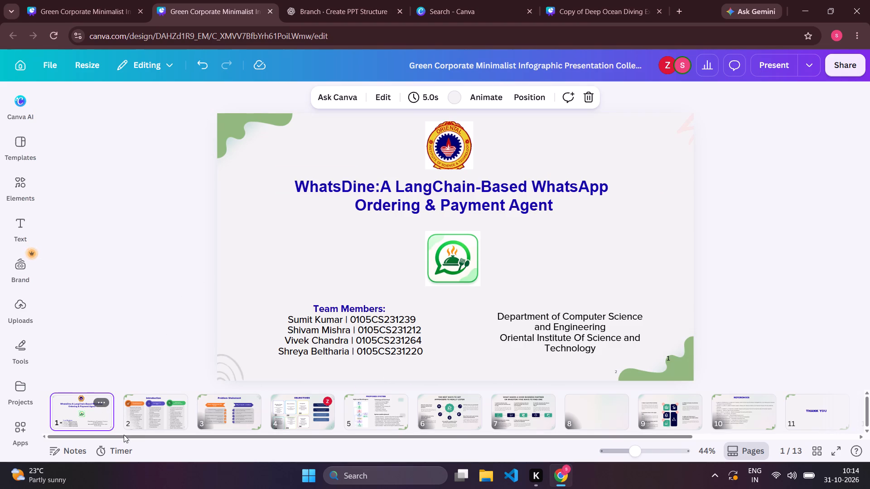
left_click(140, 429)
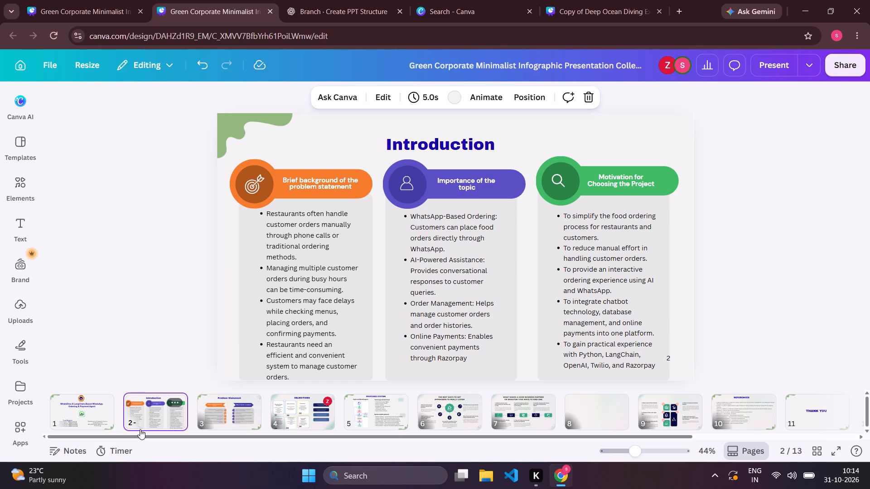
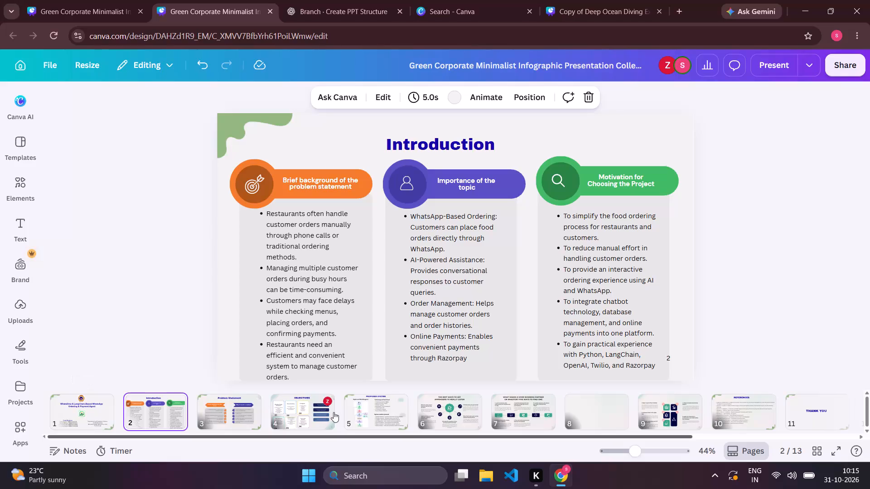
On the Proposed System slide, make "FastAPI" bold in the Backend Framework line under Technologies & Tools Used.
left_click(370, 399)
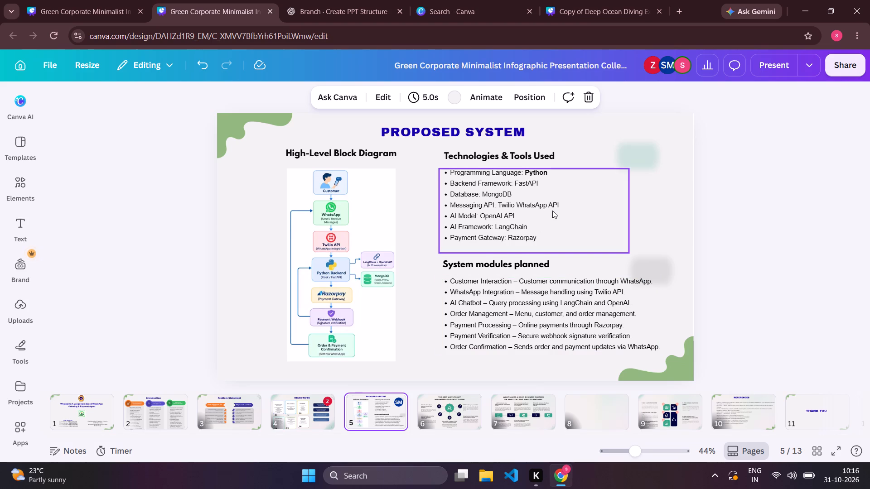
left_click(528, 182)
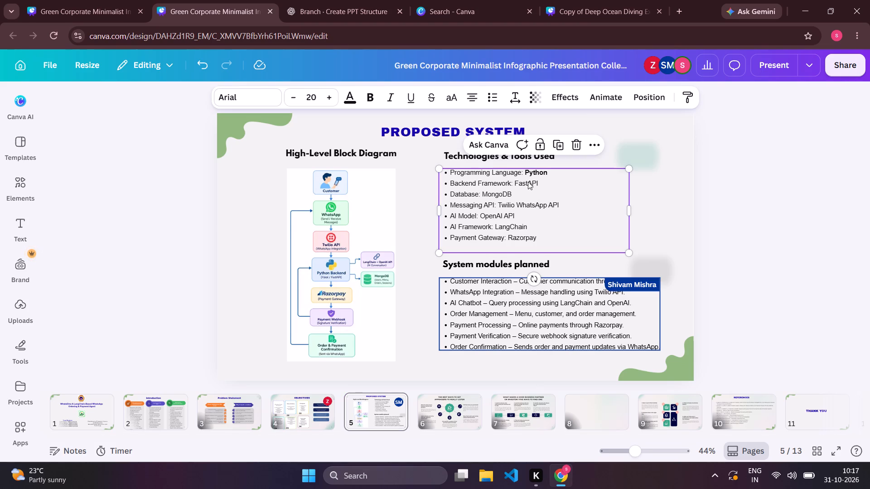
left_click(528, 182)
double_click(528, 182)
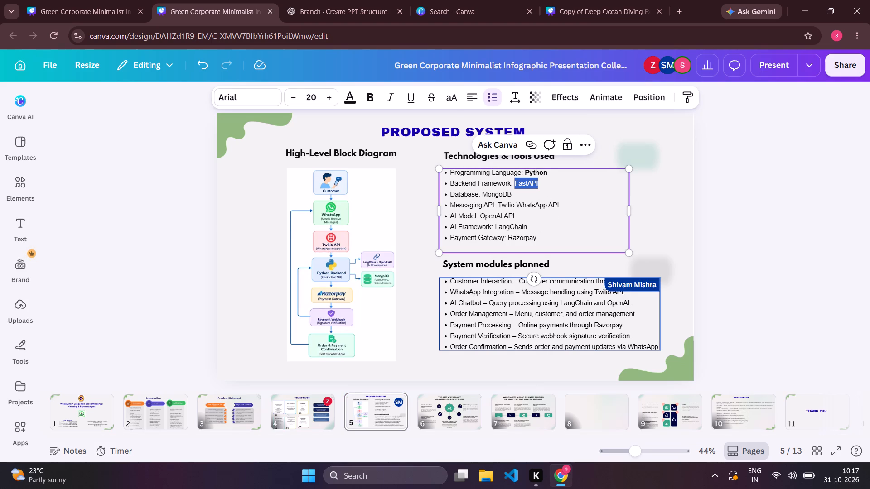
left_click_drag(528, 182, 511, 193, "shift")
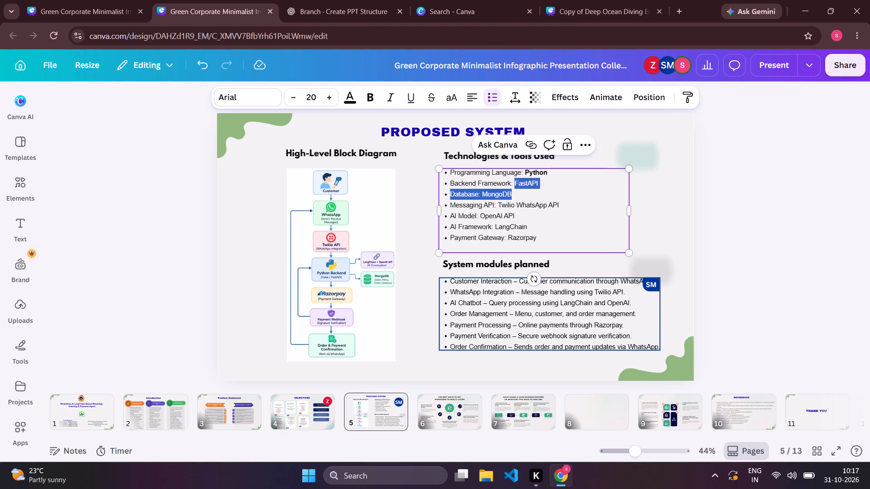
left_click_drag(511, 193, 522, 199, "shift")
left_click(522, 199)
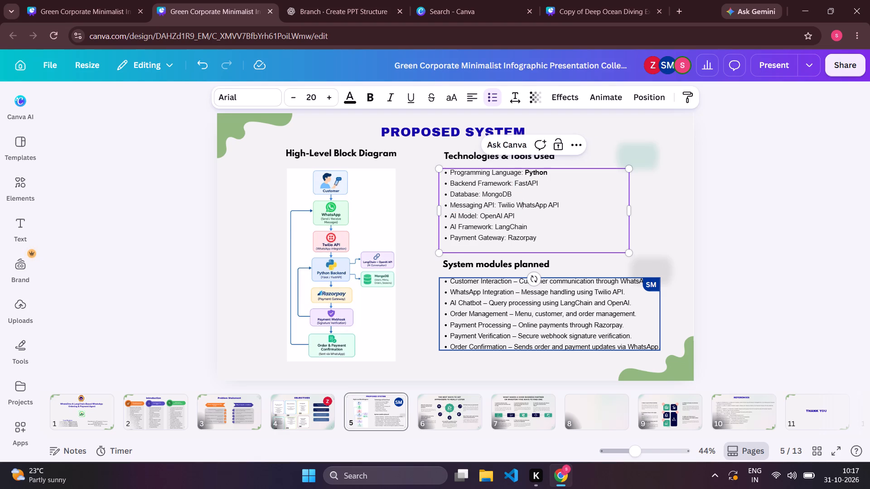
left_click(527, 181)
left_click(527, 181)
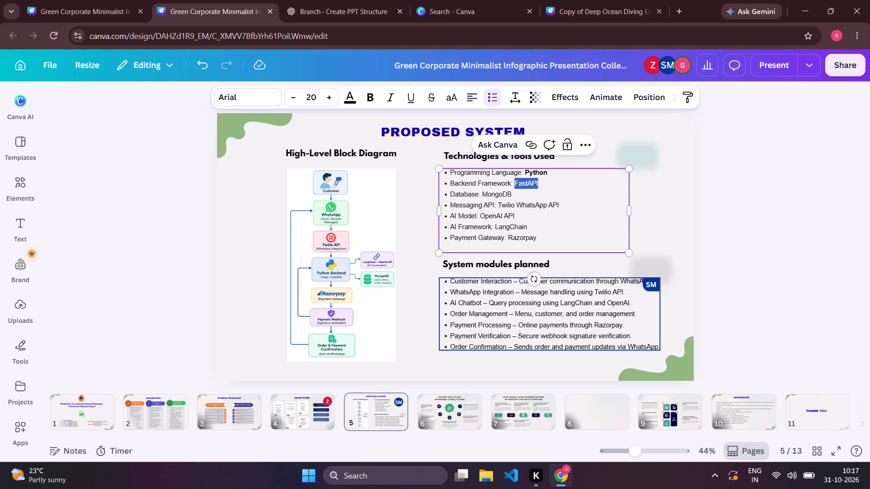
double_click(505, 193, "alt")
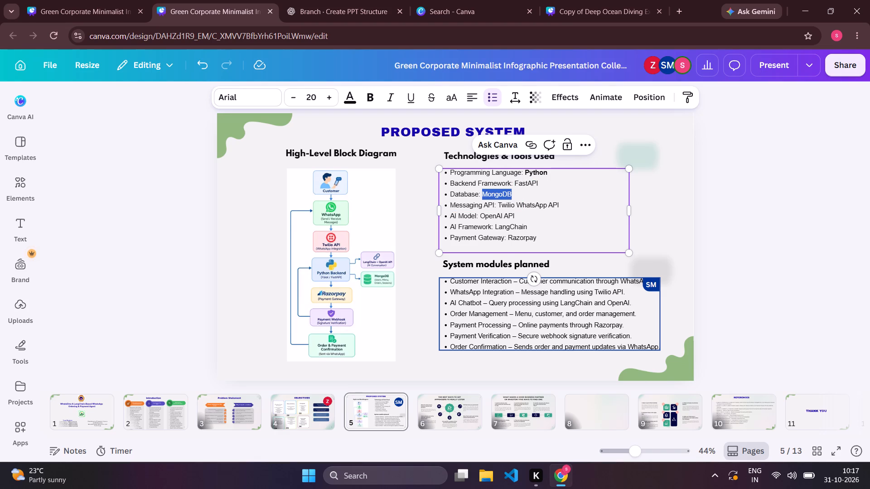
triple_click(536, 210, "alt")
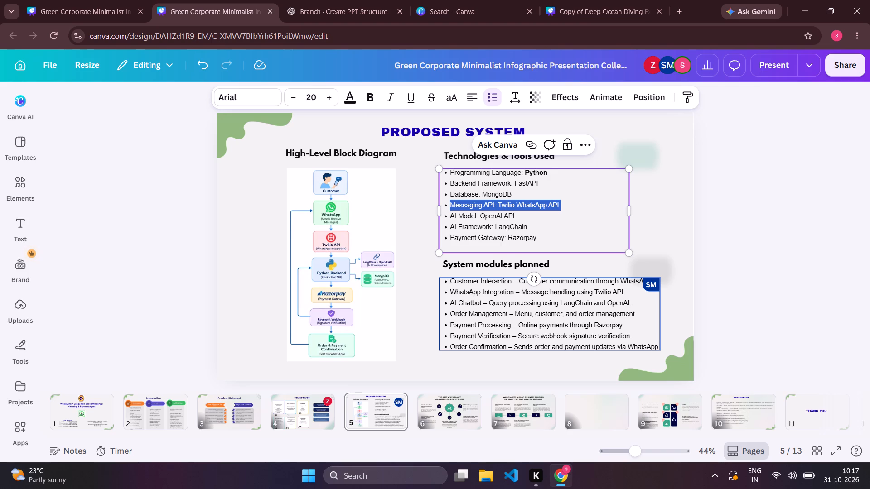
double_click(536, 210)
double_click(527, 177)
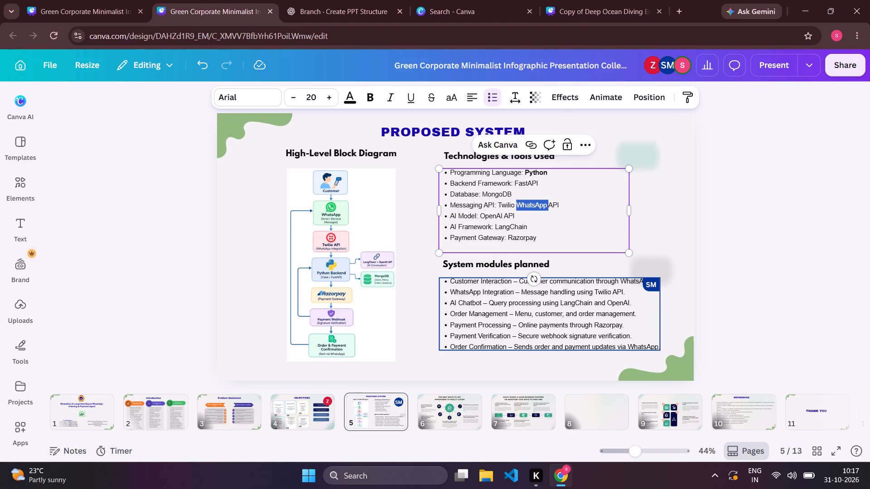
double_click(522, 182)
left_click(372, 100)
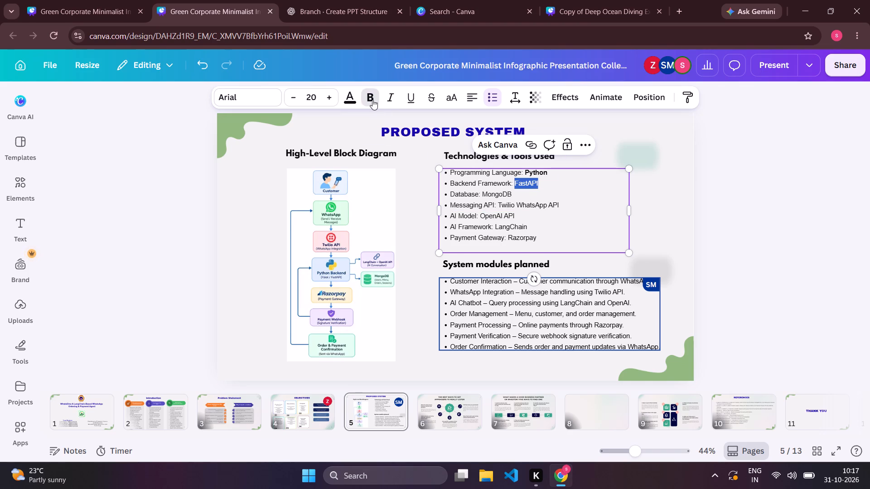
Make "MongoDB" in the Database line and "Twilio WhatsApp API" in the Messaging API line bold.
double_click(489, 193)
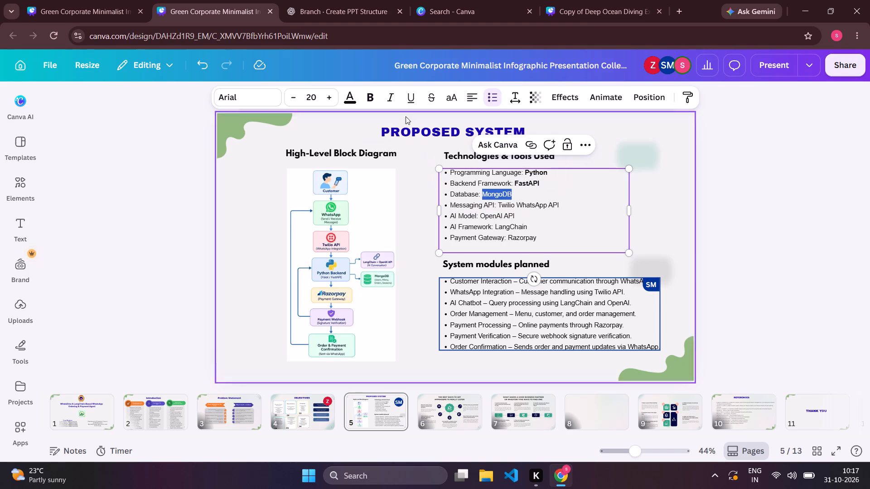
left_click(372, 96)
left_click(540, 208)
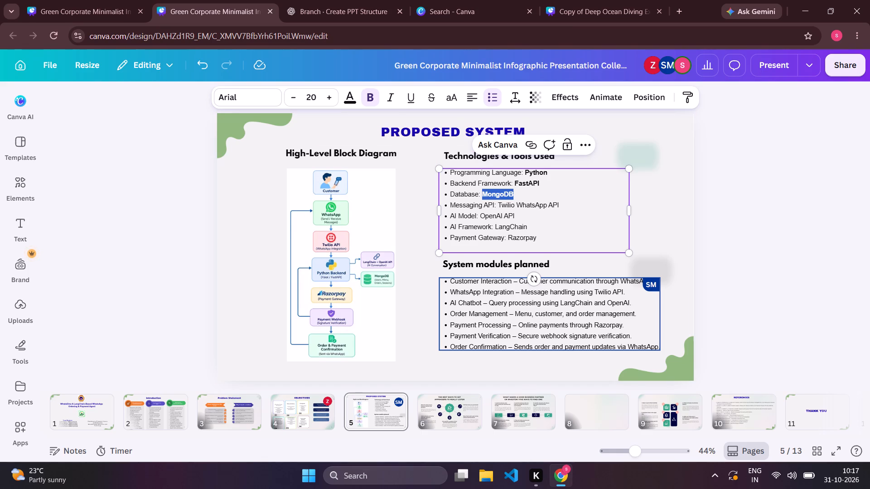
double_click(511, 204)
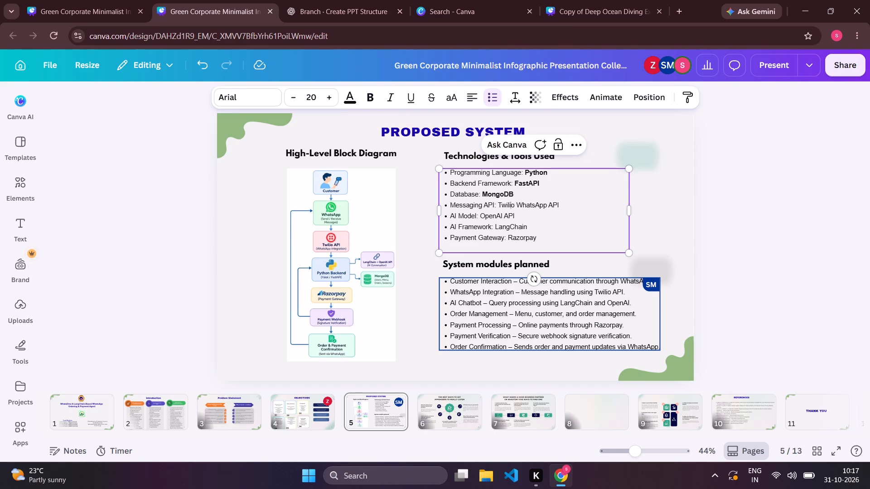
left_click_drag(511, 204, 562, 206)
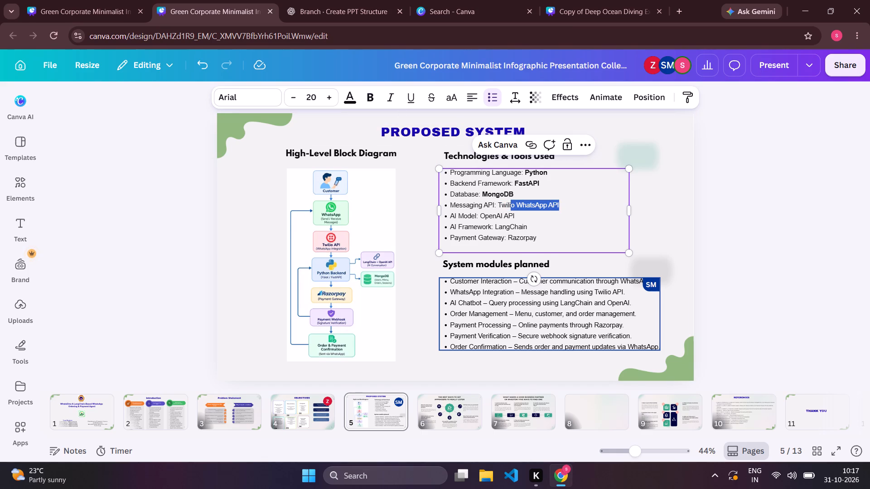
left_click(562, 206)
left_click_drag(562, 206, 497, 205)
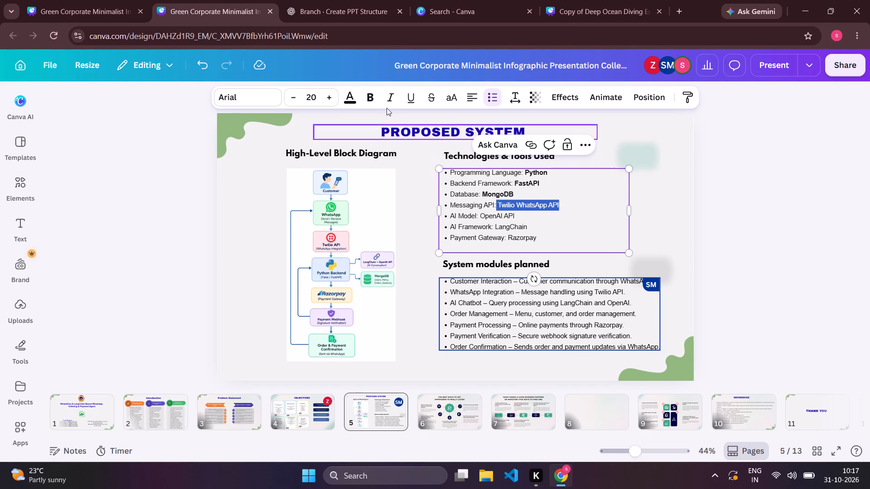
left_click(369, 92)
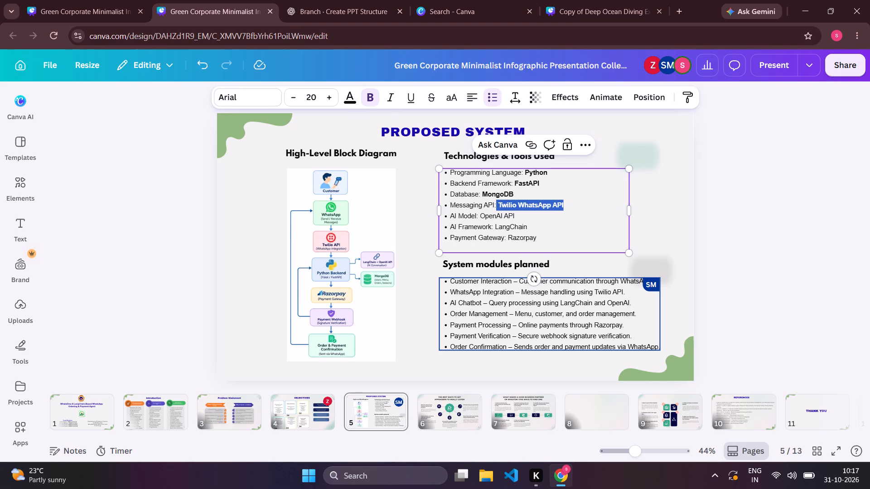
left_click(546, 189)
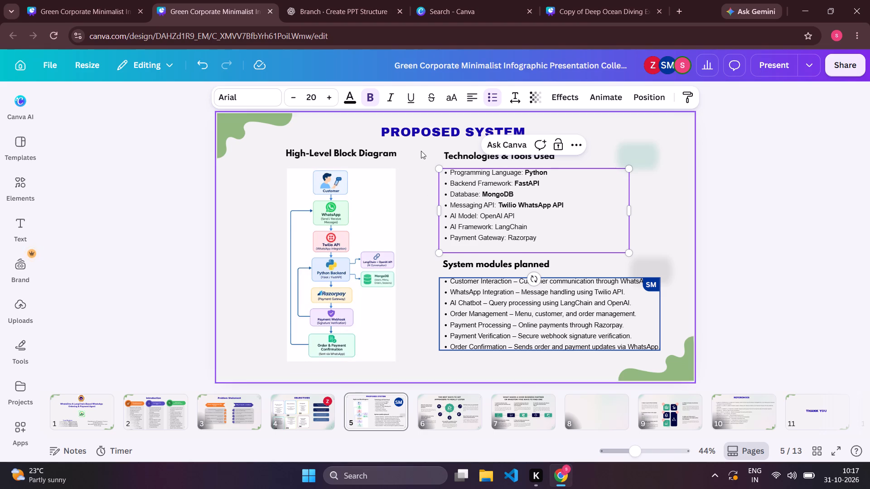
Make "OpenAI API", "LangChain" and "Razorpay" bold in the Technologies & Tools Used list.
double_click(488, 216)
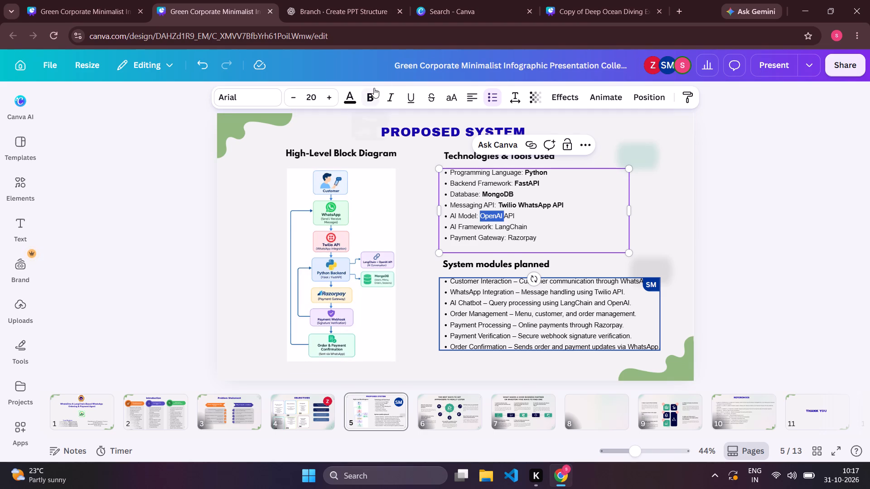
left_click(374, 88)
double_click(506, 218)
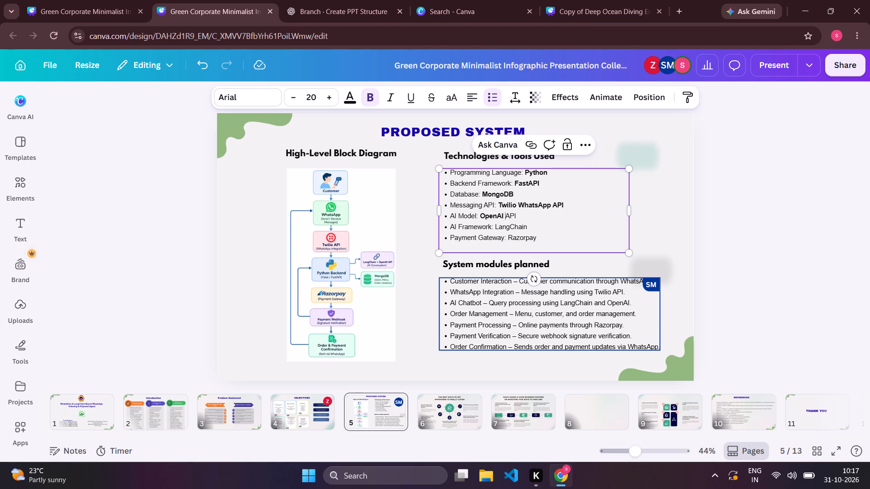
left_click(370, 96)
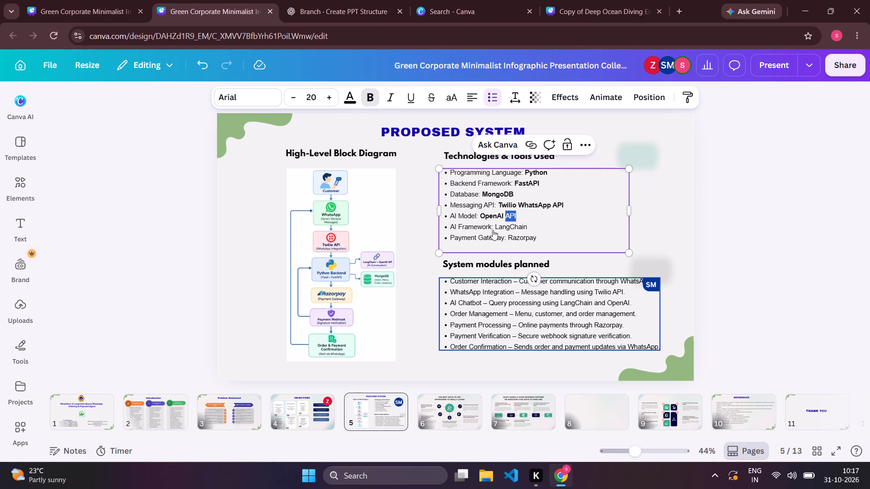
double_click(498, 230)
double_click(498, 230)
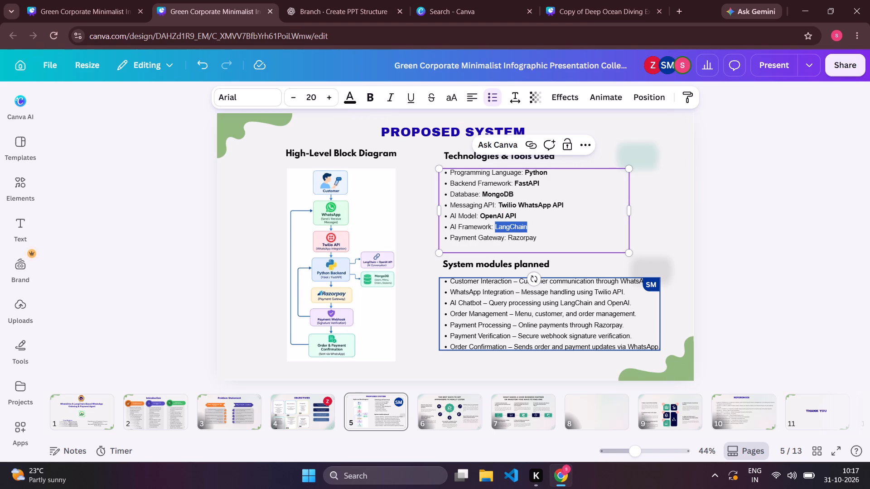
left_click(364, 96)
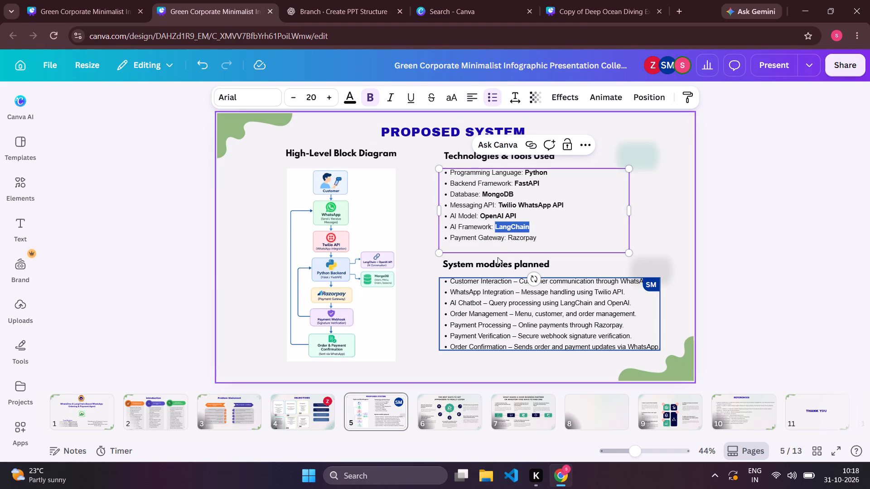
double_click(517, 242)
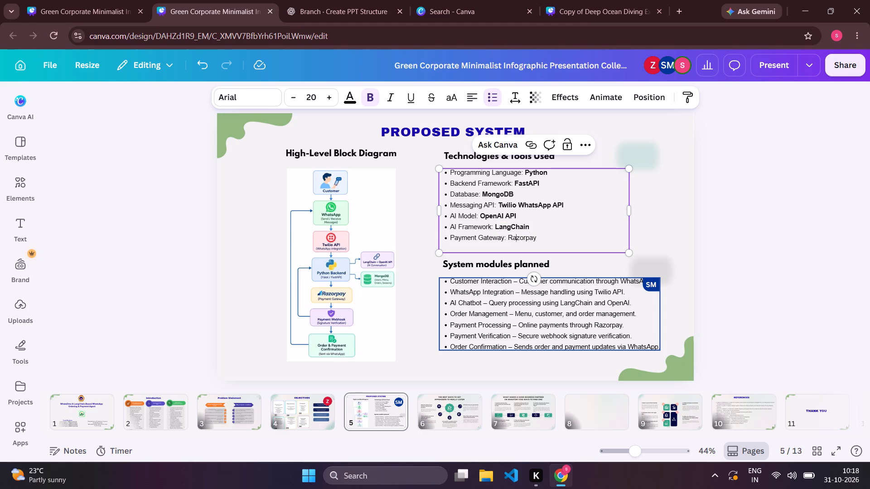
left_click(368, 97)
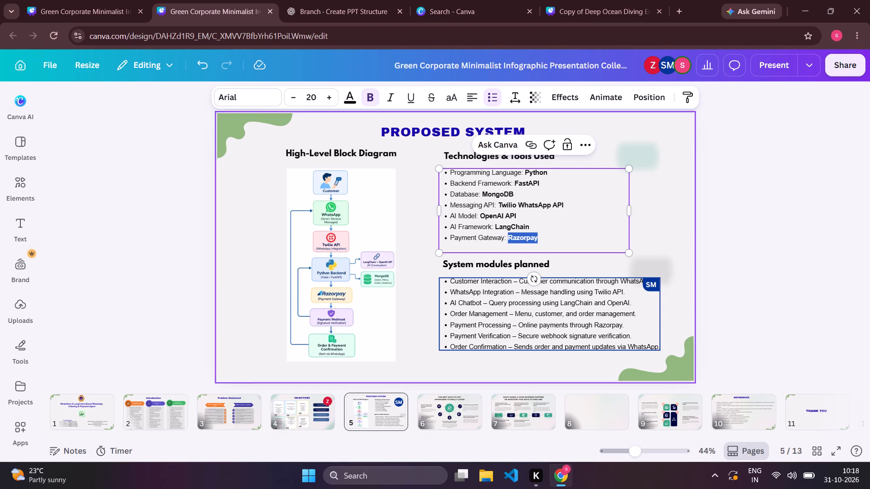
left_click(561, 230)
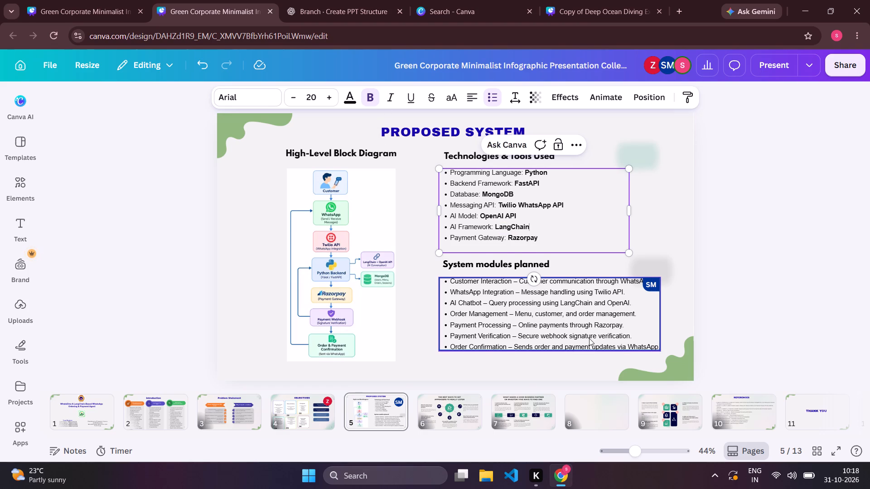
left_click(667, 241)
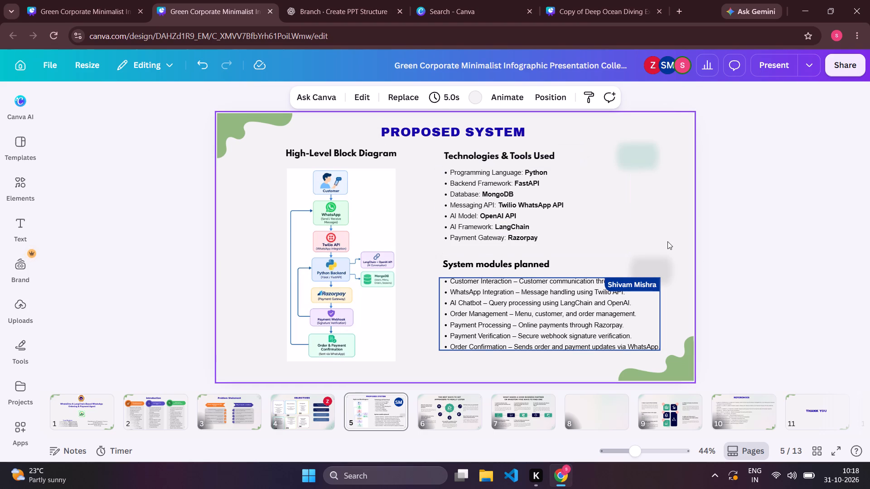
Delete the blurred green and grey decorative shapes from the Proposed System slide.
left_click(636, 161)
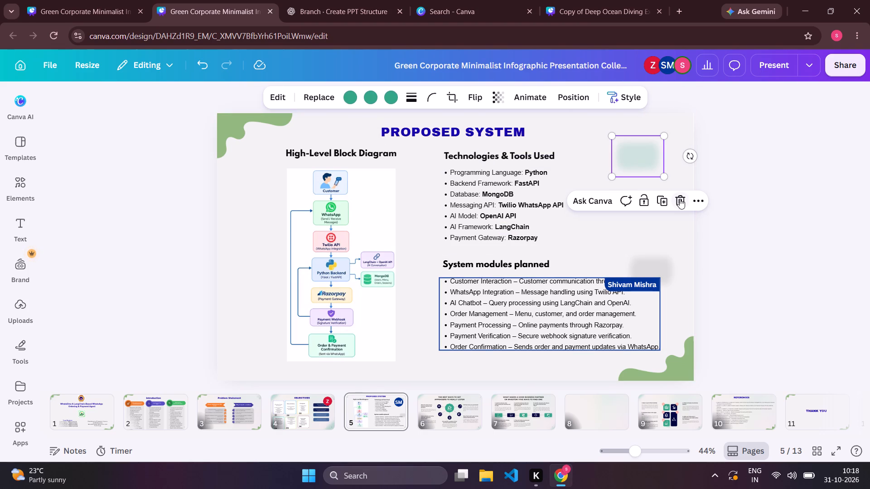
left_click(680, 199)
left_click(661, 272)
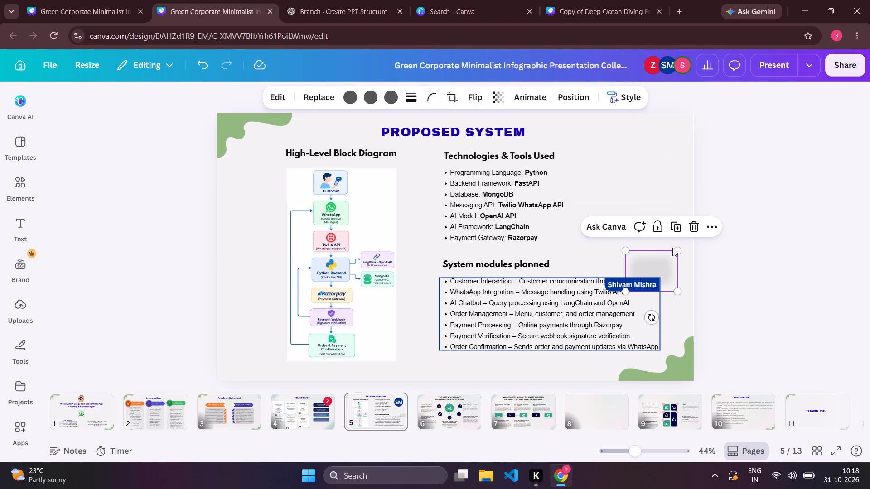
left_click(690, 230)
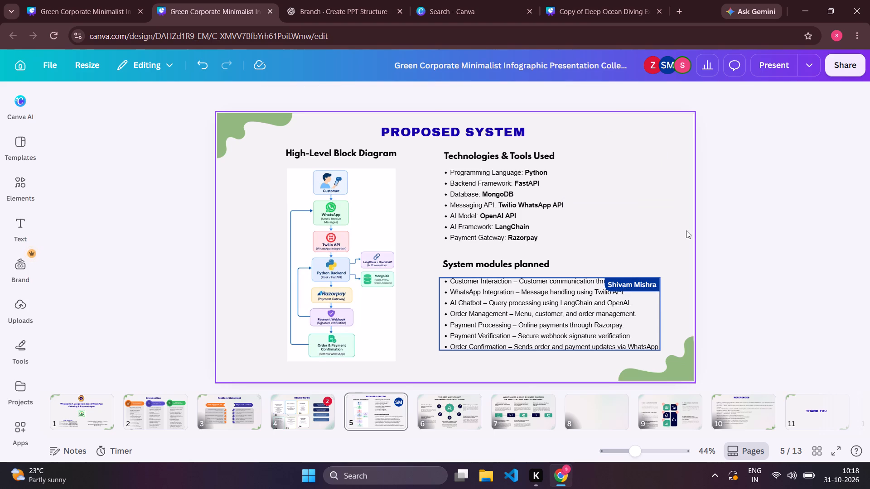
left_click(603, 216)
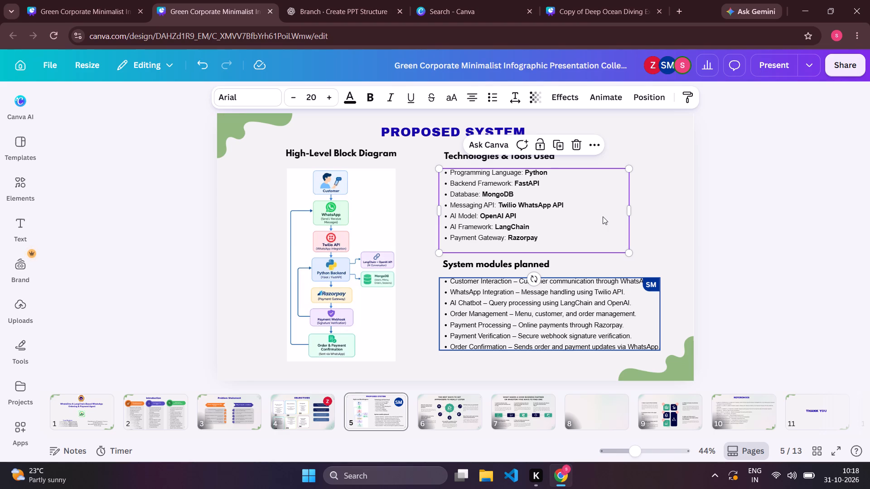
Copy all elements of the Thank You slide onto the empty page 8.
left_click(803, 398)
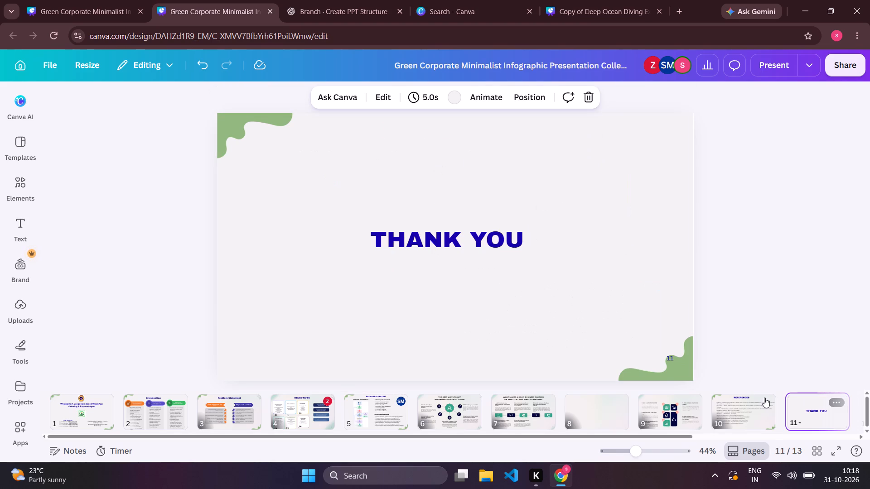
left_click(568, 276)
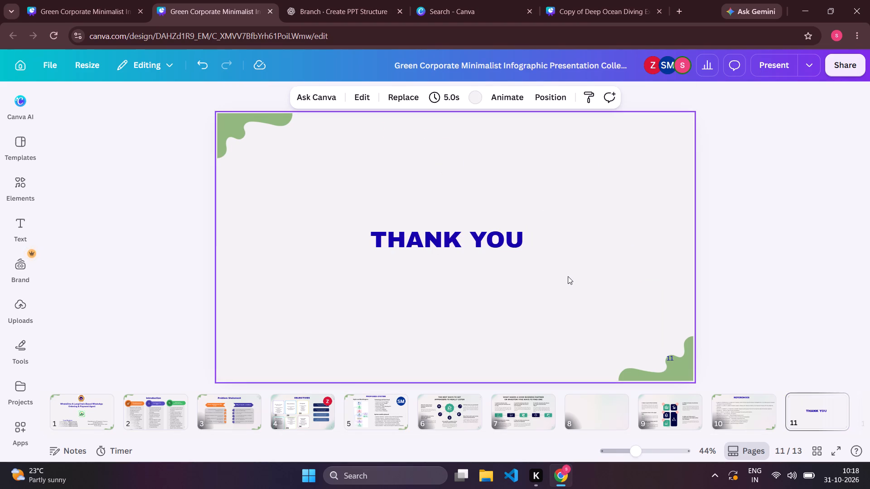
key("ctrl+a")
key("ctrl+c")
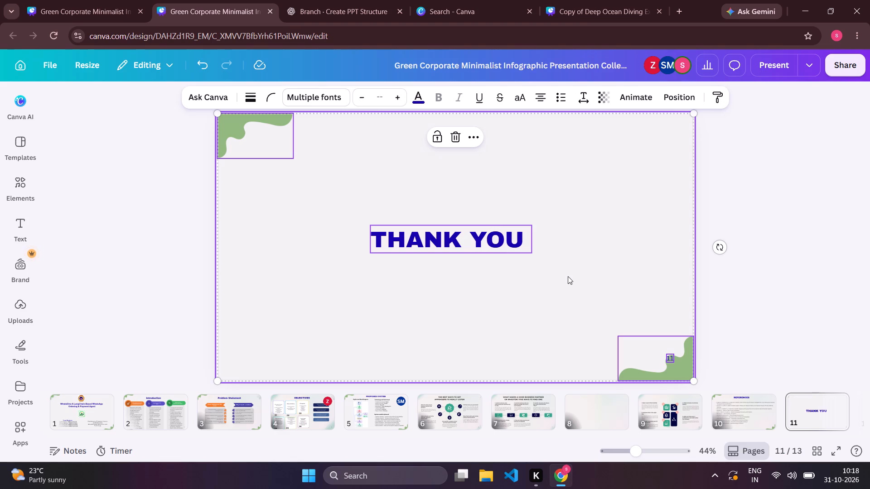
left_click(581, 411)
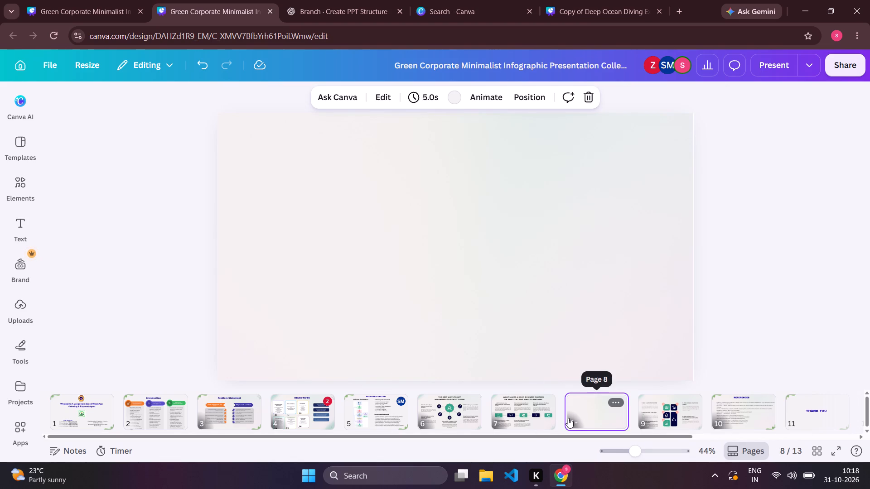
key("ctrl+v")
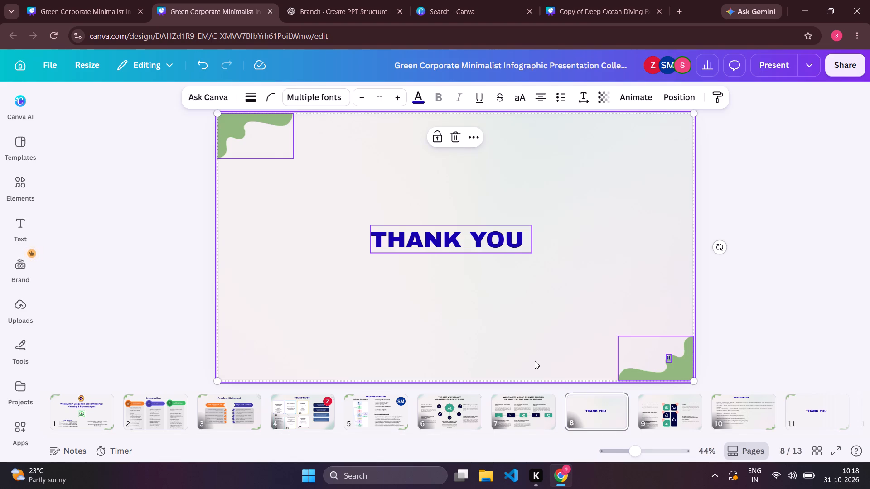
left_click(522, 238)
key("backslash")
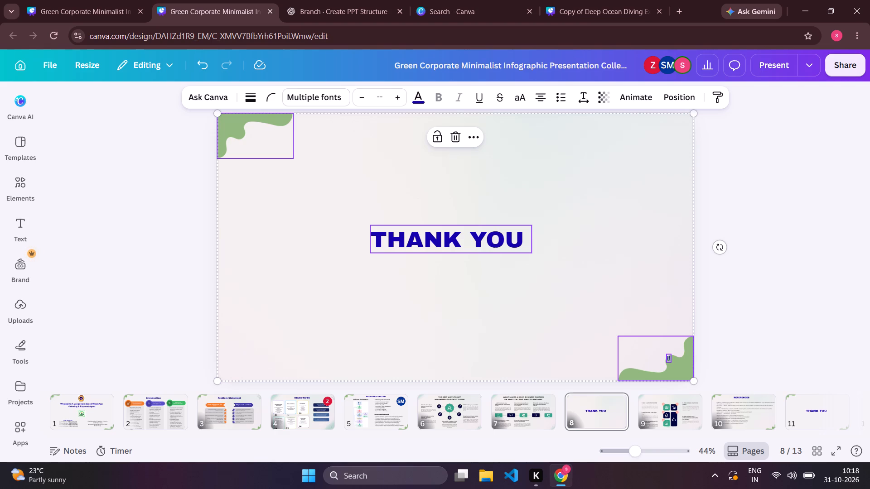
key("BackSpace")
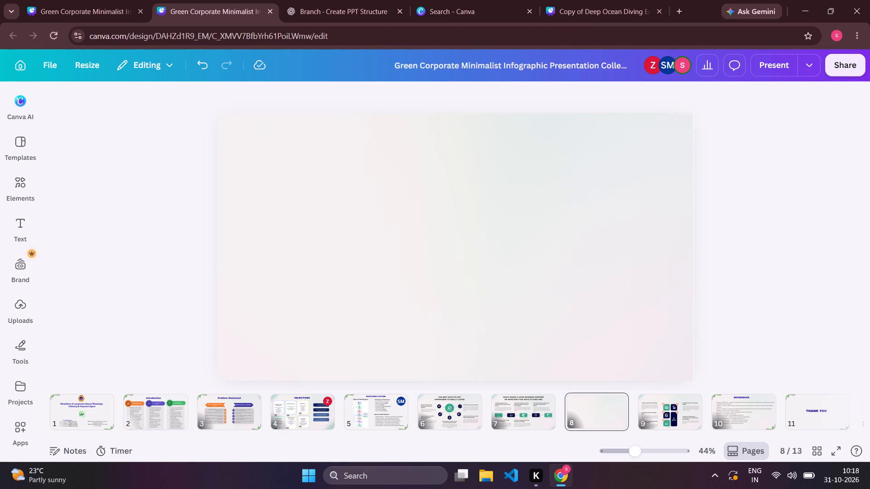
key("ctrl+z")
Remove the "THANK YOU" text from page 8, keeping the green corner shapes and page number.
double_click(523, 235)
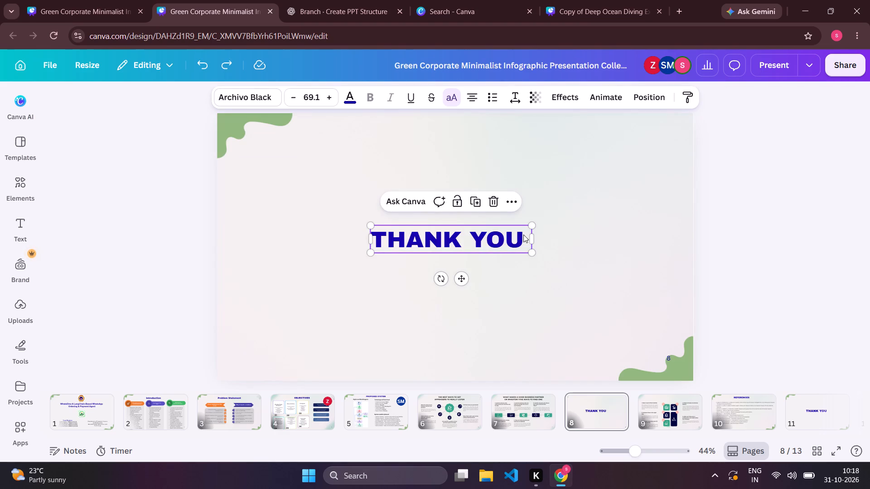
key("BackSpace")
left_click(611, 217)
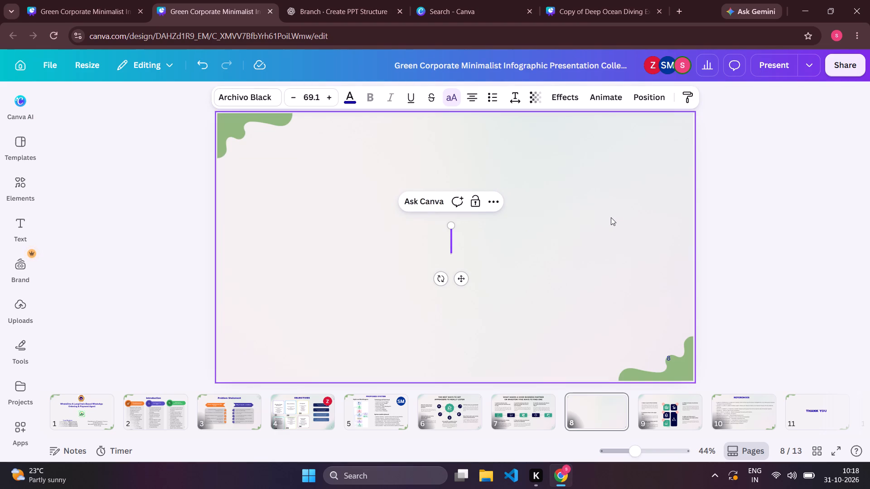
Delete all elements from page 6, "The Best Ways to Get Appraisers to Really Listen", keeping the page itself.
left_click(441, 425)
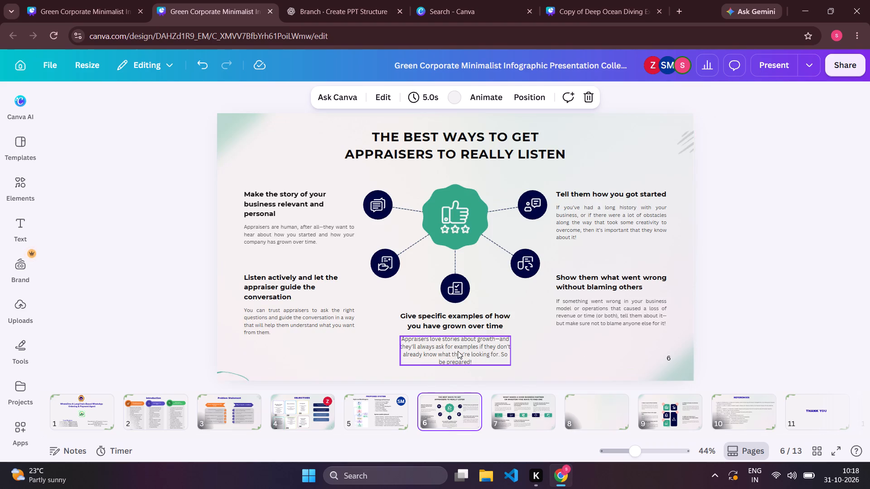
key("ctrl+a")
left_click(580, 353)
double_click(530, 302)
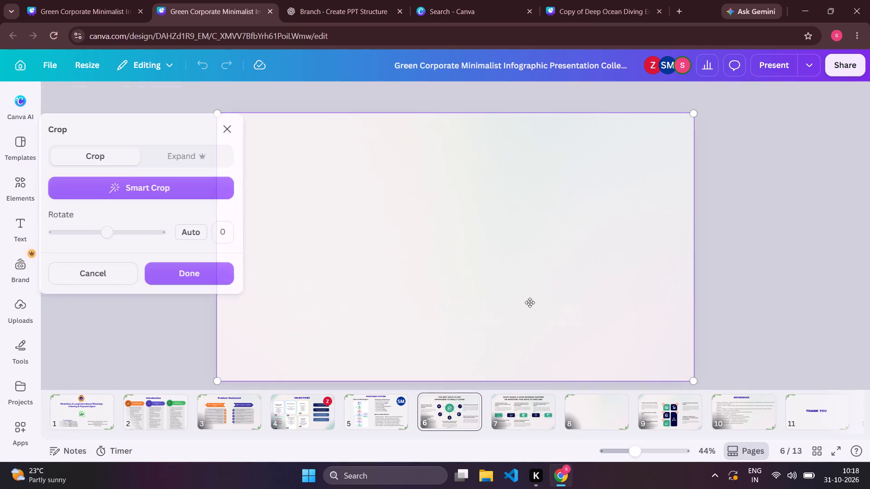
left_click(234, 125)
left_click(298, 164)
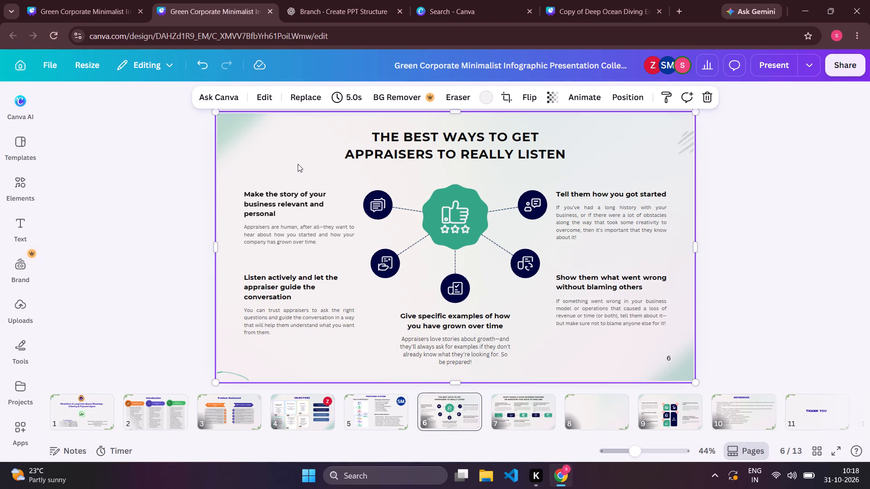
key("ctrl+a")
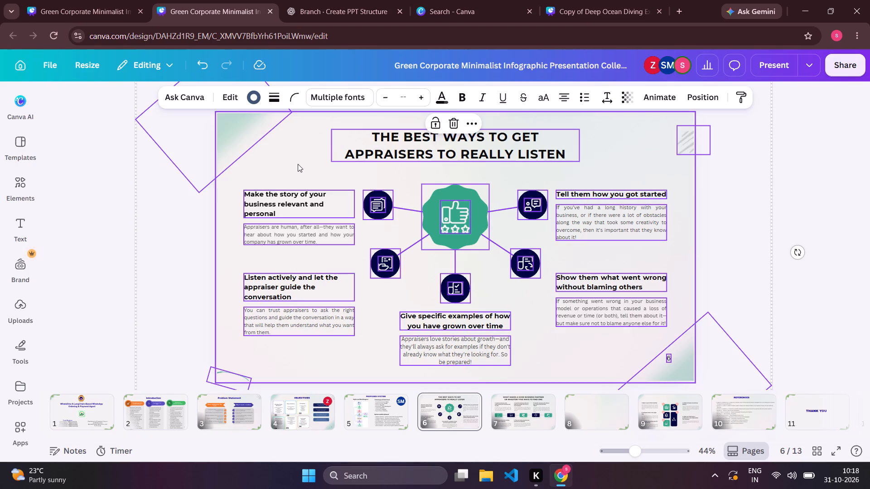
key("BackSpace")
Paste the copied Thank You slide elements onto the emptied page 6 and remove the "THANK YOU" text, keeping the green corners.
key("ctrl+v")
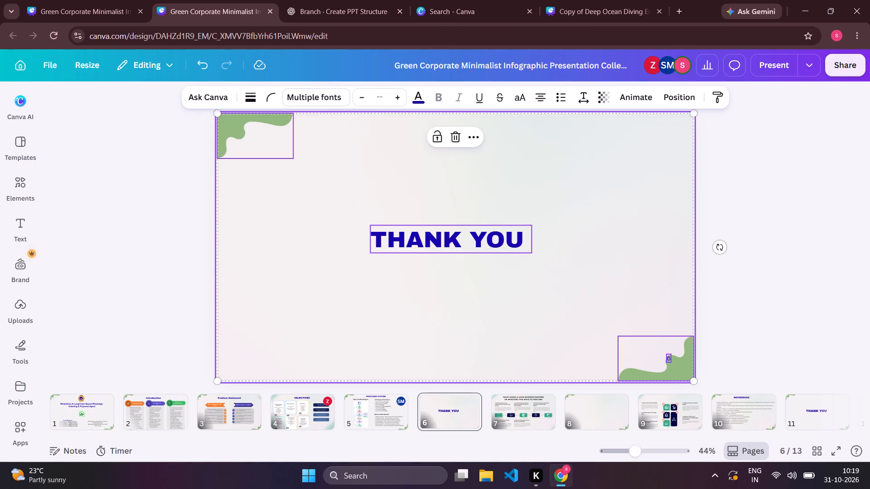
double_click(459, 233)
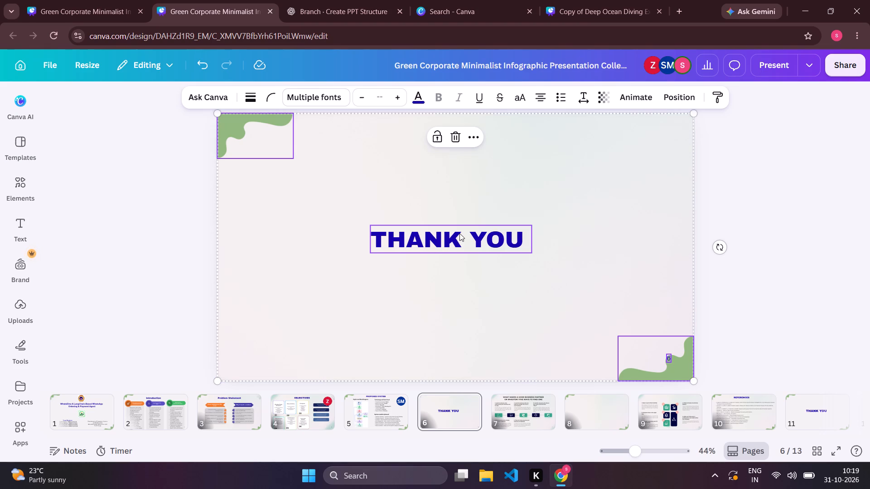
left_click(459, 233)
left_click(454, 287)
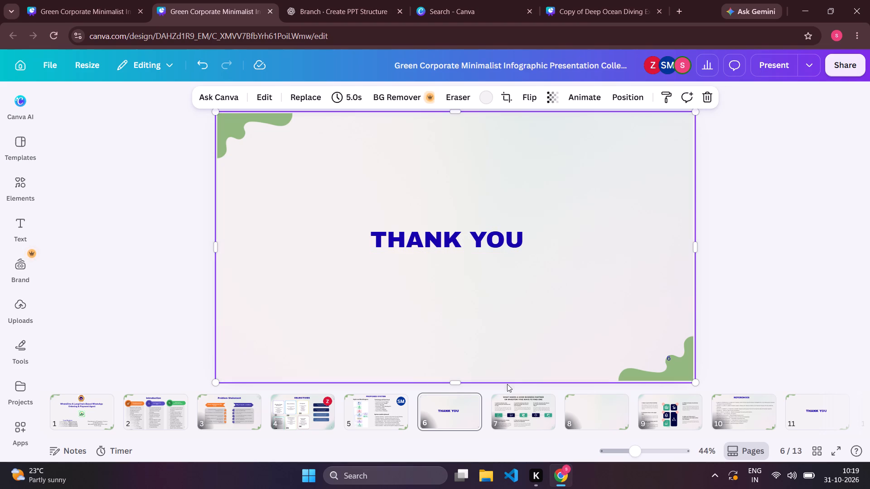
left_click(516, 409)
left_click(459, 407)
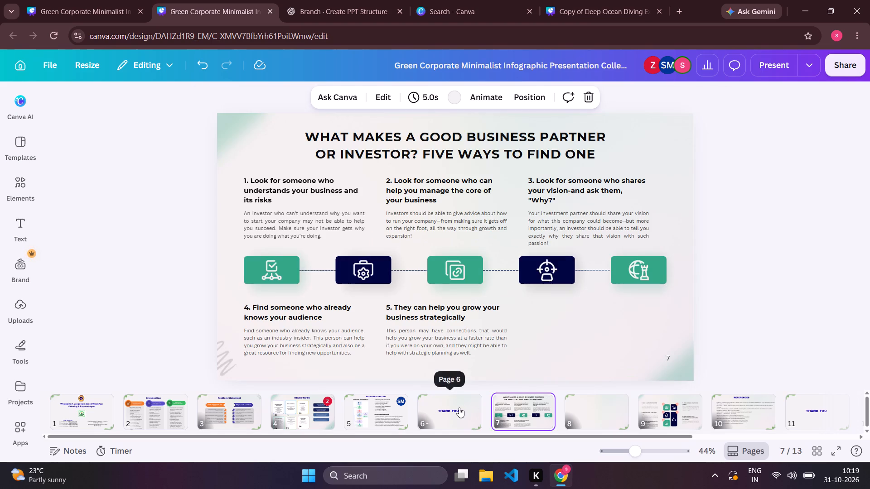
left_click(454, 250)
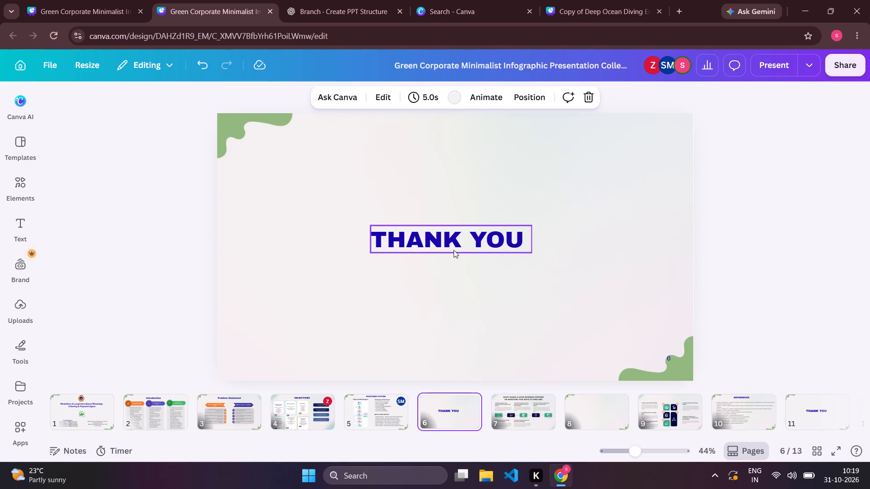
key("BackSpace")
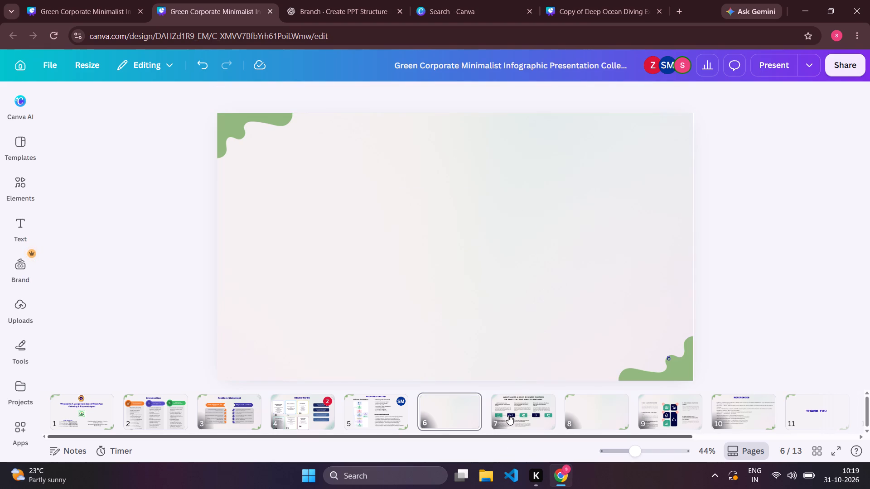
Move the blank green-corner page 6 ahead of the Proposed System slide, making it page 5.
left_click(512, 414)
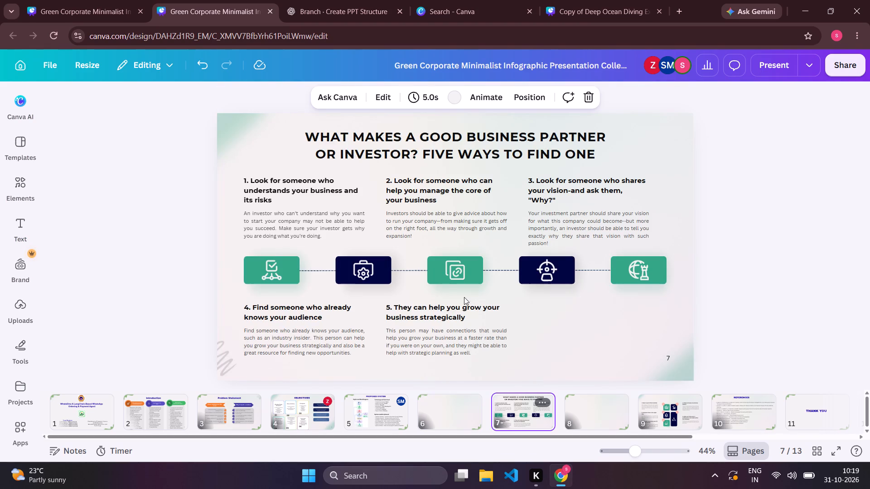
left_click_drag(433, 412, 355, 415)
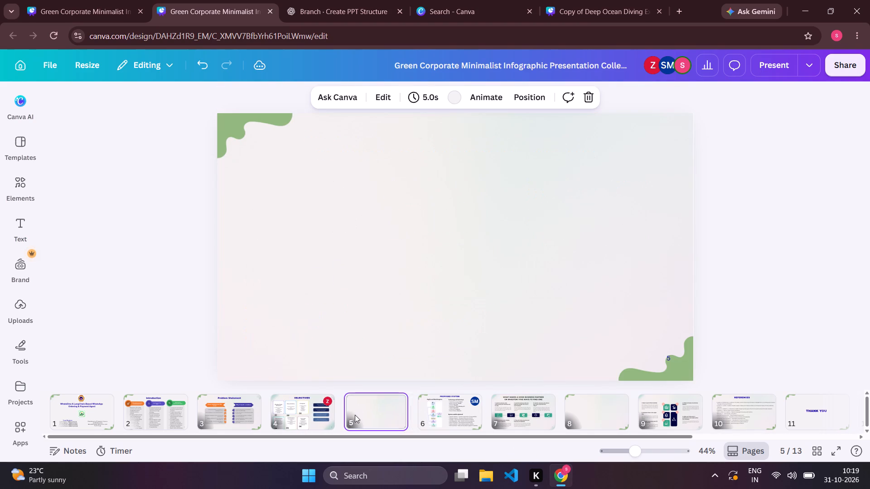
Delete all elements from page 7, "What Makes a Good Business Partner or Investor? Five Ways to Find One", keeping the page itself.
left_click(515, 412)
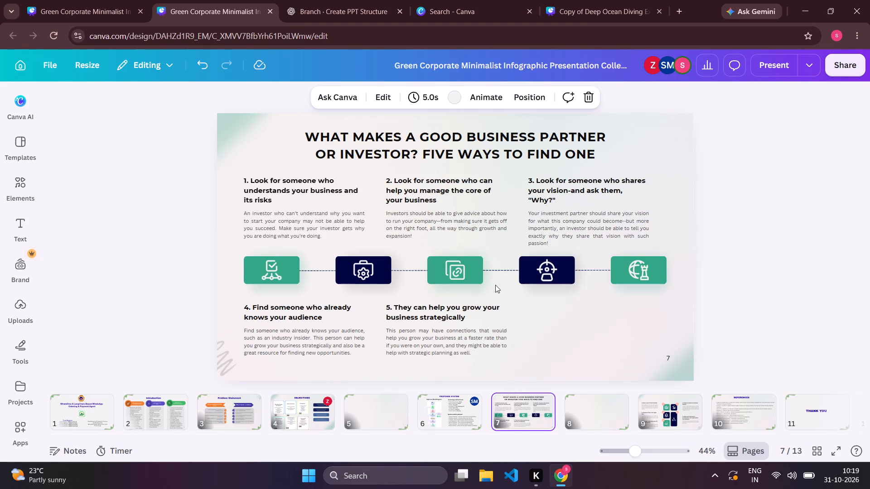
double_click(495, 285)
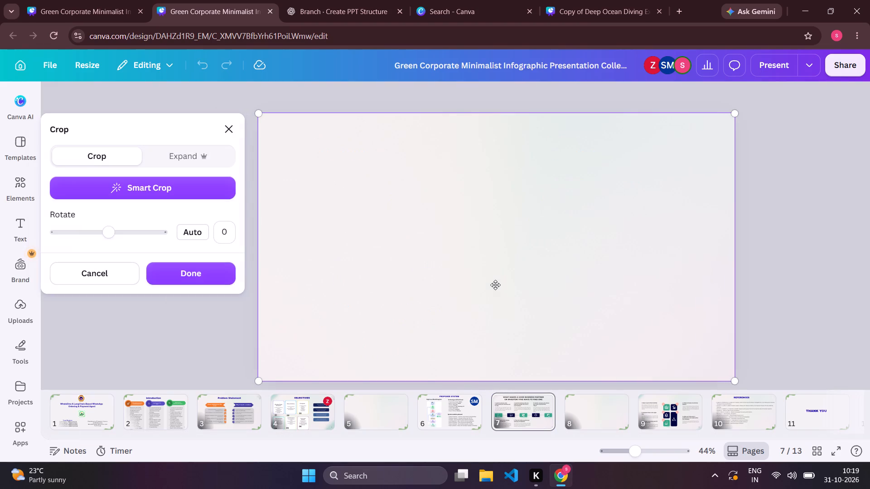
left_click(227, 123)
left_click(296, 192)
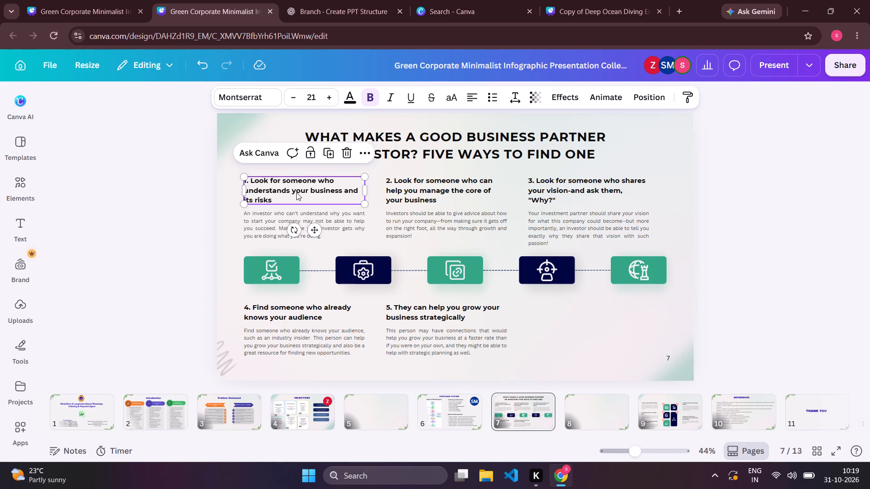
key("ctrl+a")
key("BackSpace")
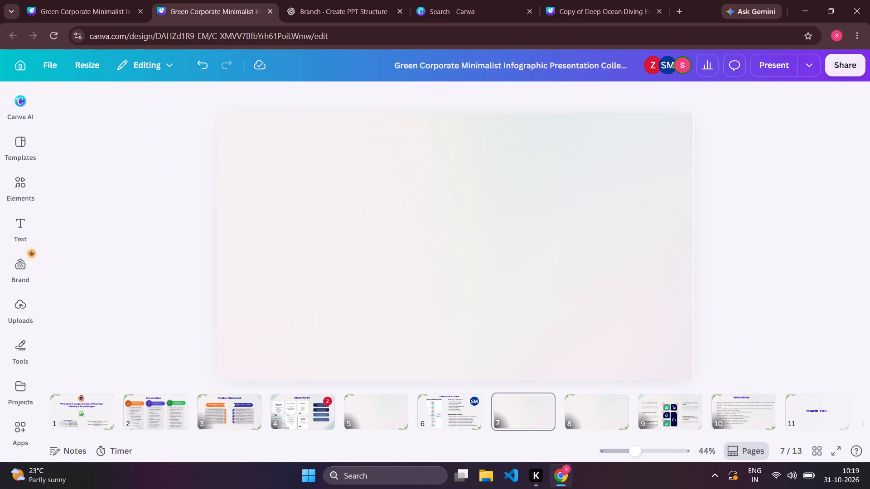
Paste the copied Thank You slide elements onto the empty page 7 and remove the "THANK YOU" text, keeping the green corners.
key("ctrl+v")
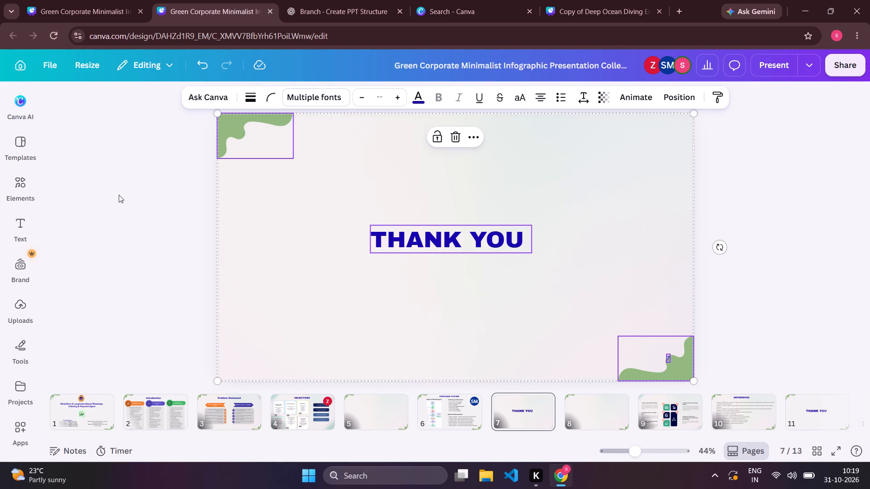
left_click(424, 250)
left_click(423, 303)
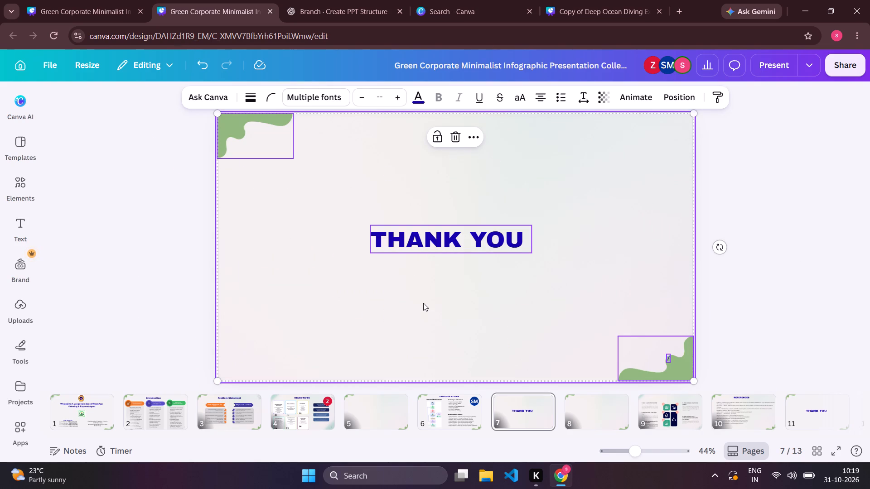
double_click(467, 254)
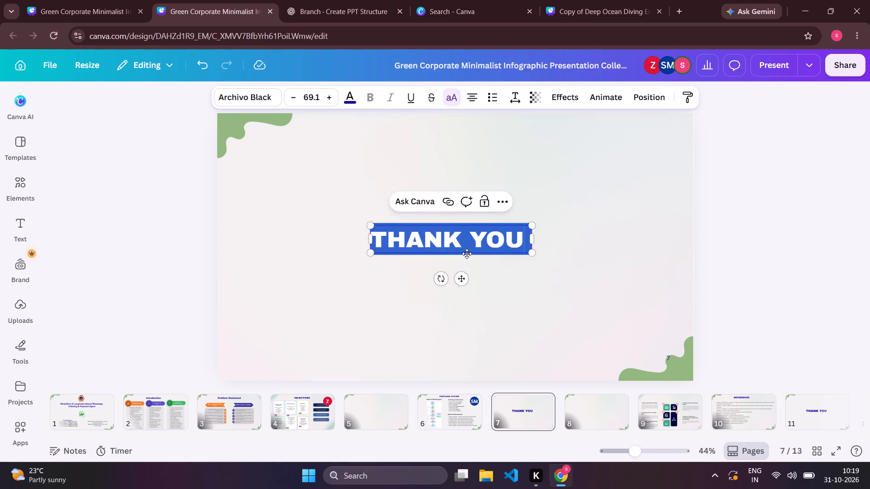
key("BackSpace")
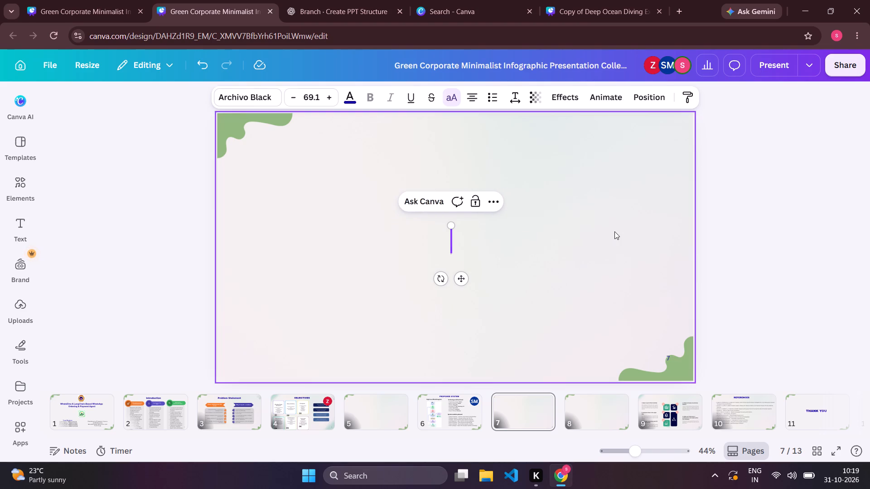
left_click(753, 243)
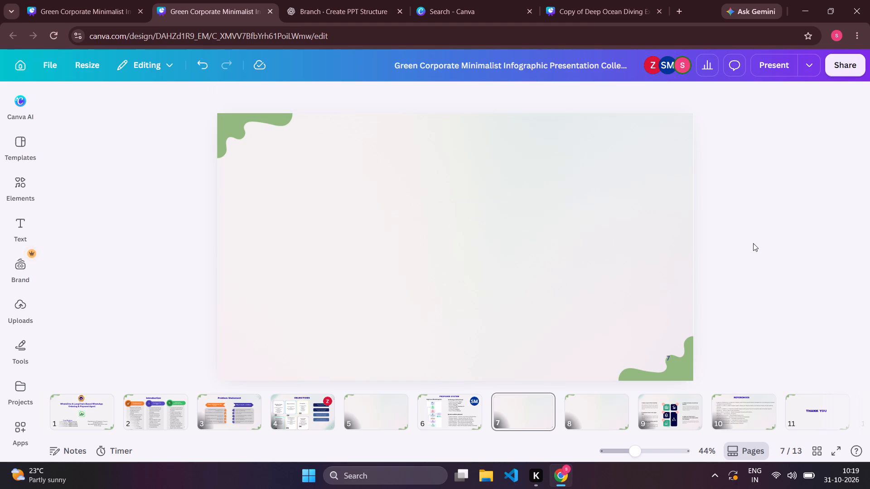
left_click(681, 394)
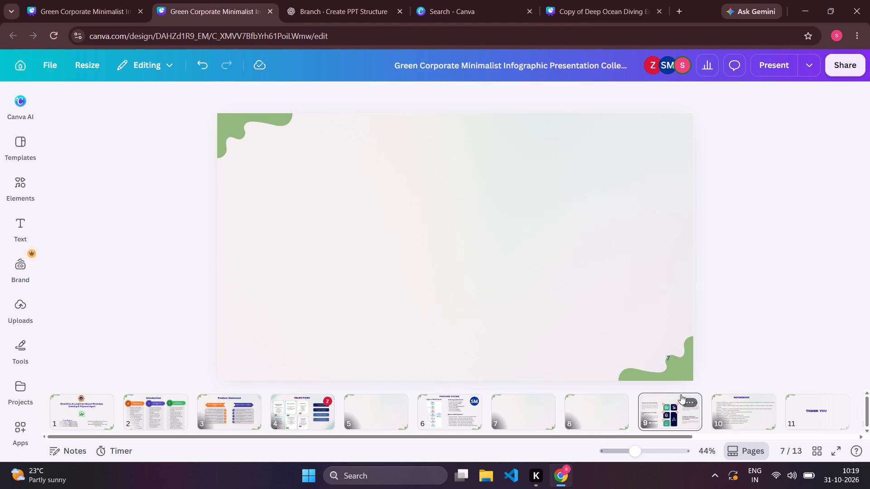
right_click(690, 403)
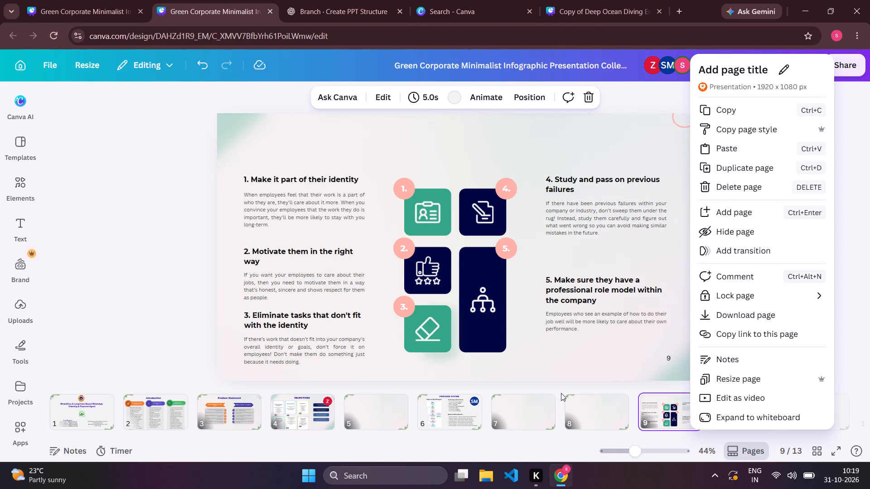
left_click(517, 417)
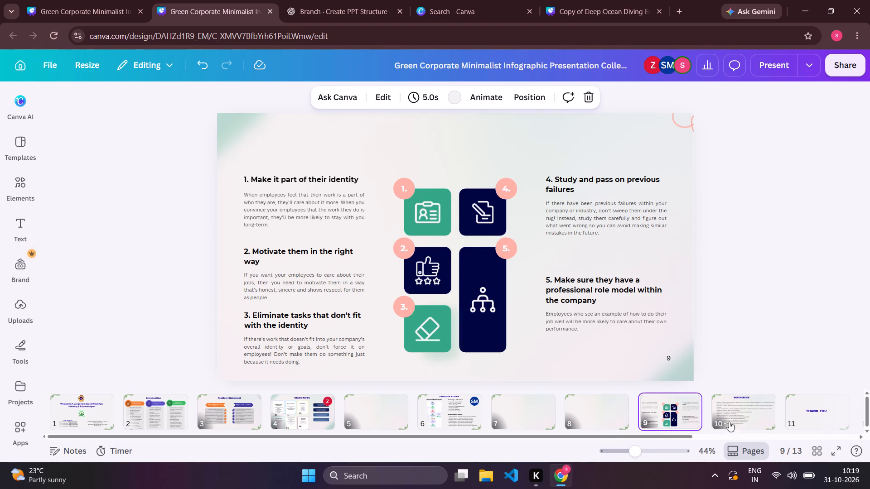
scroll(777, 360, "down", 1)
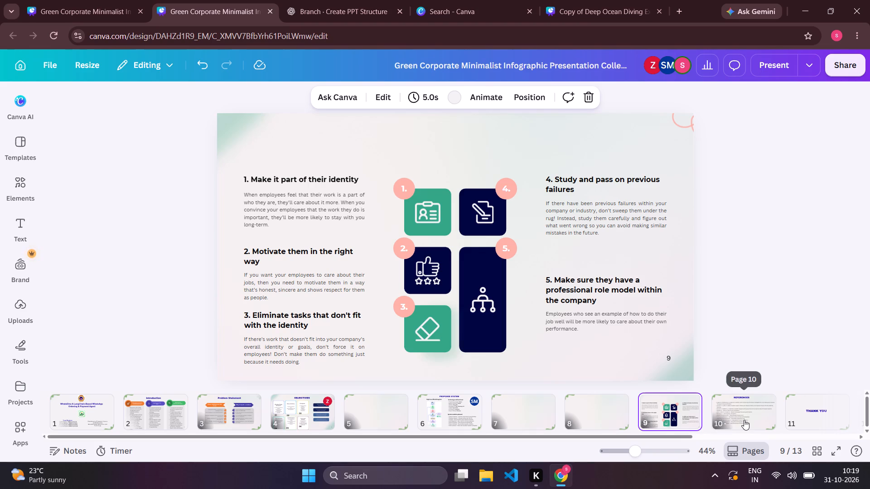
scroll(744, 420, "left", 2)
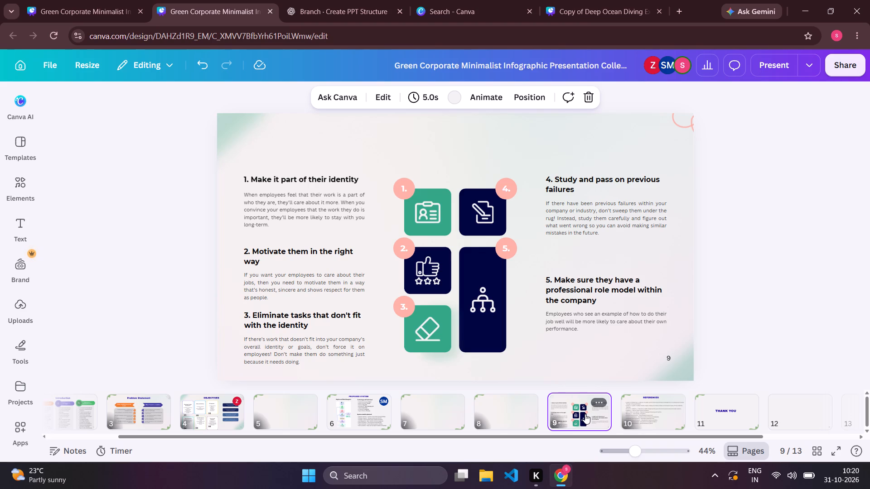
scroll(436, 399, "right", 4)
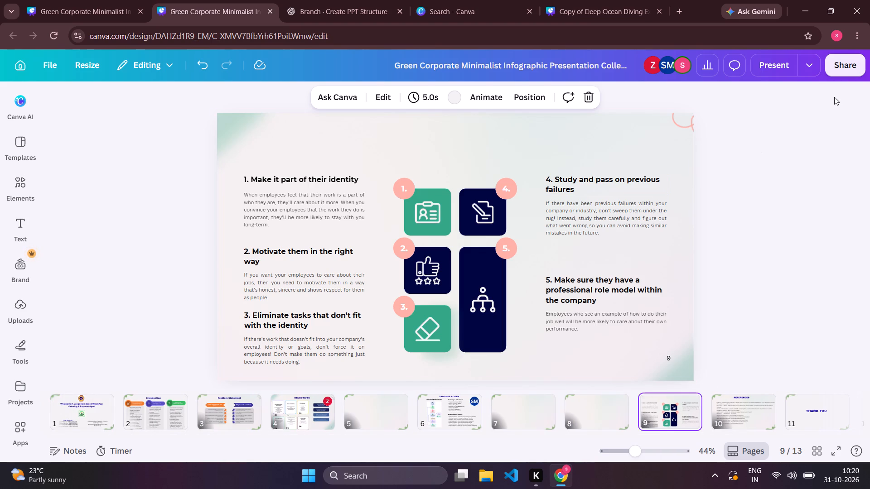
Copy the design's share link with the team's "Can edit" access level.
left_click(857, 73)
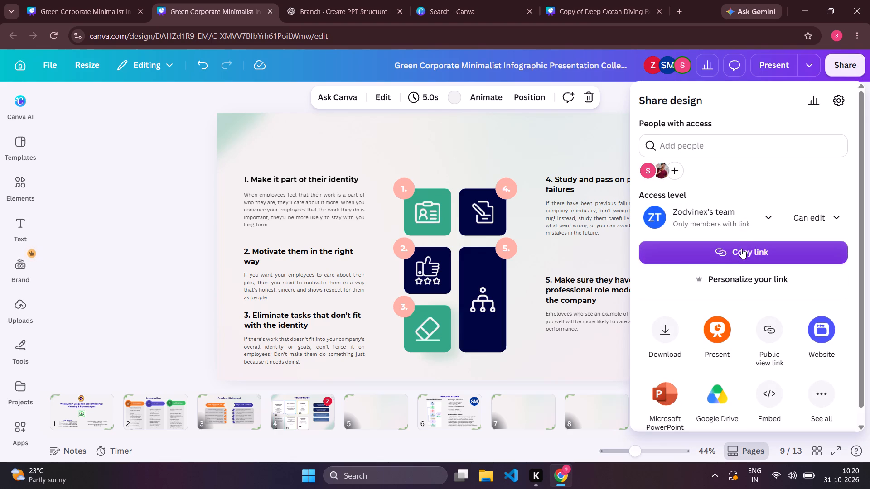
left_click(741, 249)
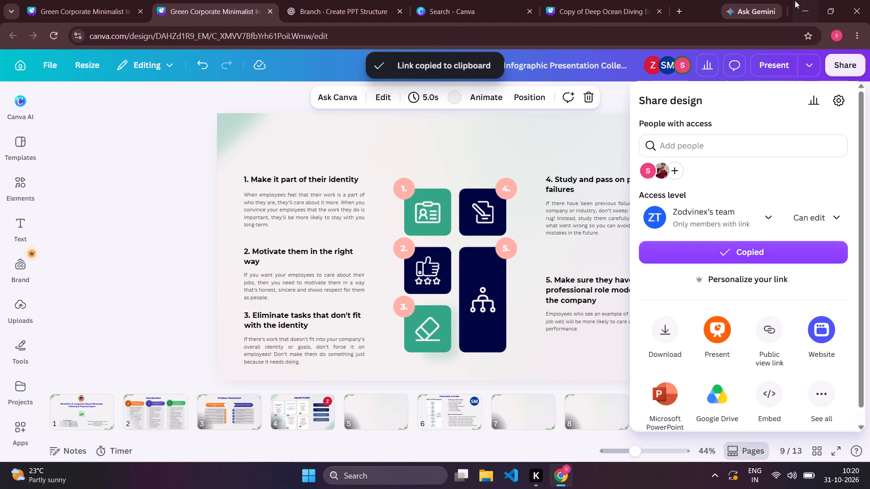
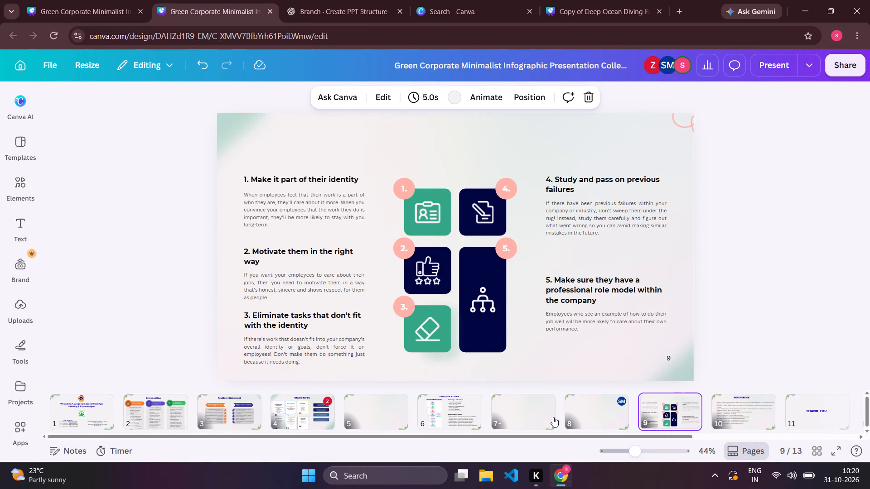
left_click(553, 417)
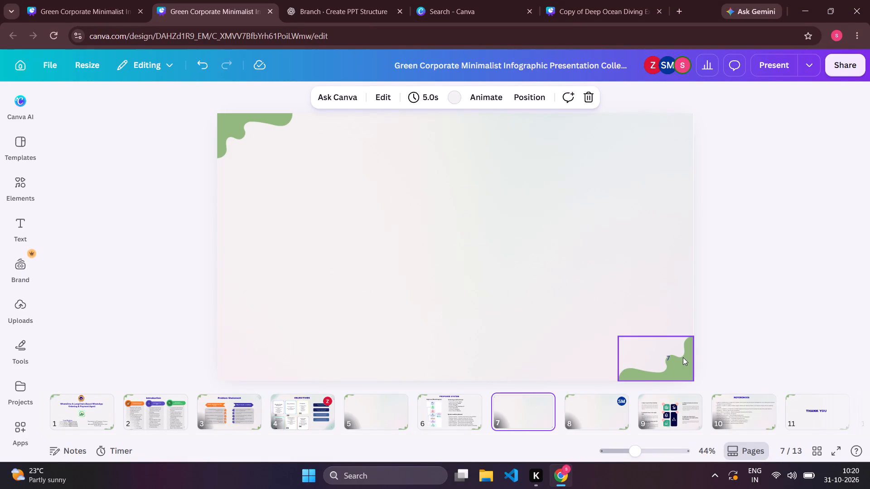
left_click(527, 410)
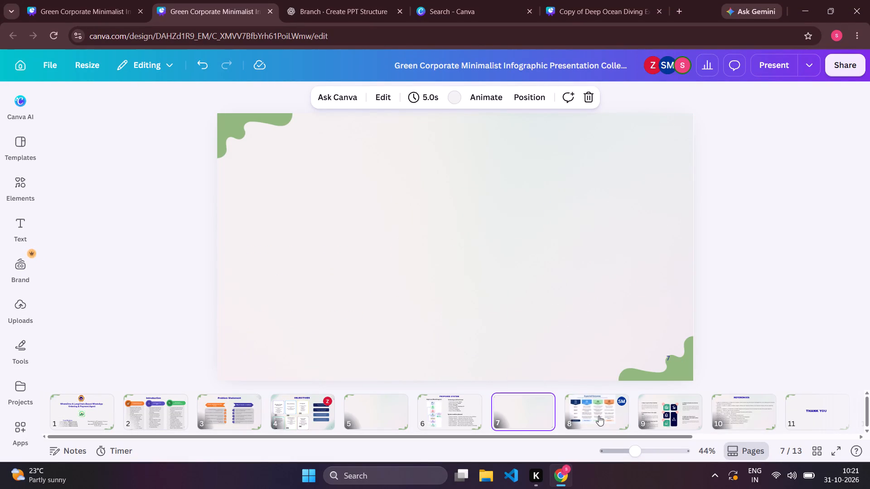
Adjust the Expected Outcomes table image on page 8 so it fills more of the slide between the green corners.
left_click(599, 416)
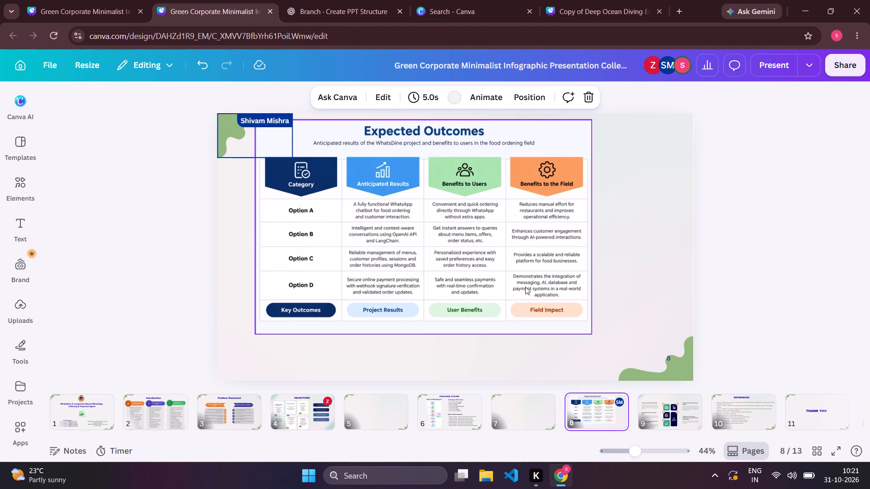
left_click_drag(525, 287, 552, 311)
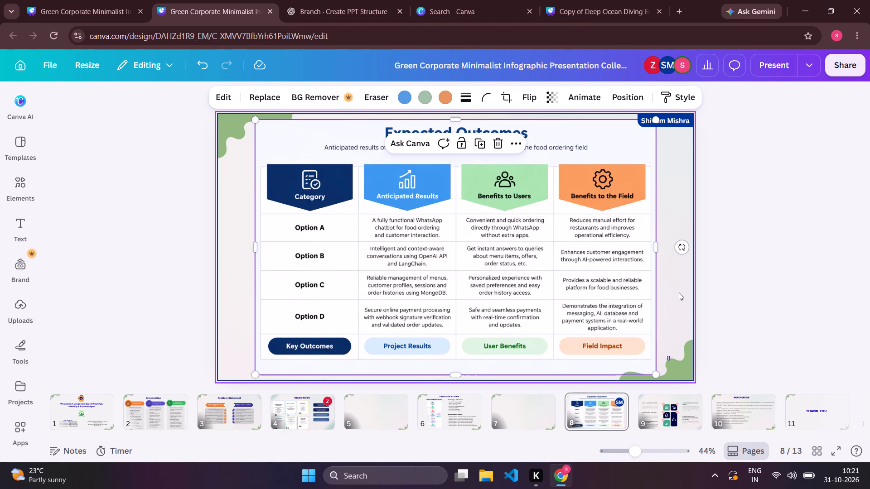
left_click(679, 292)
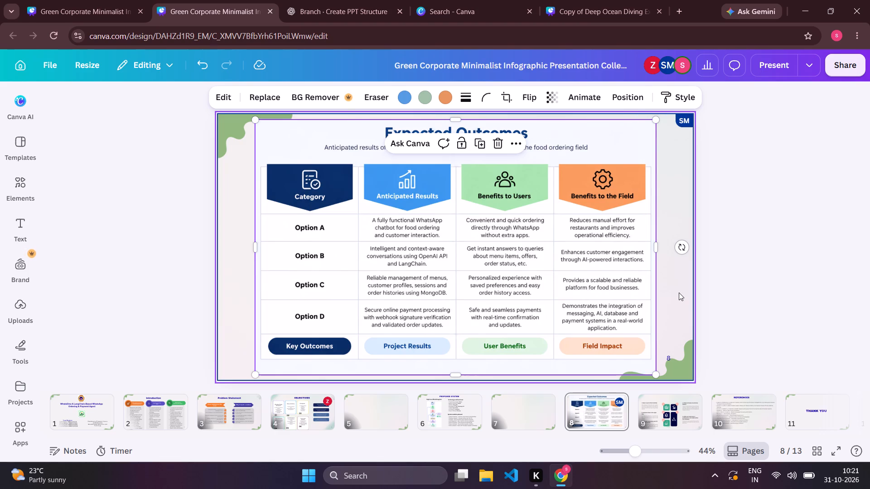
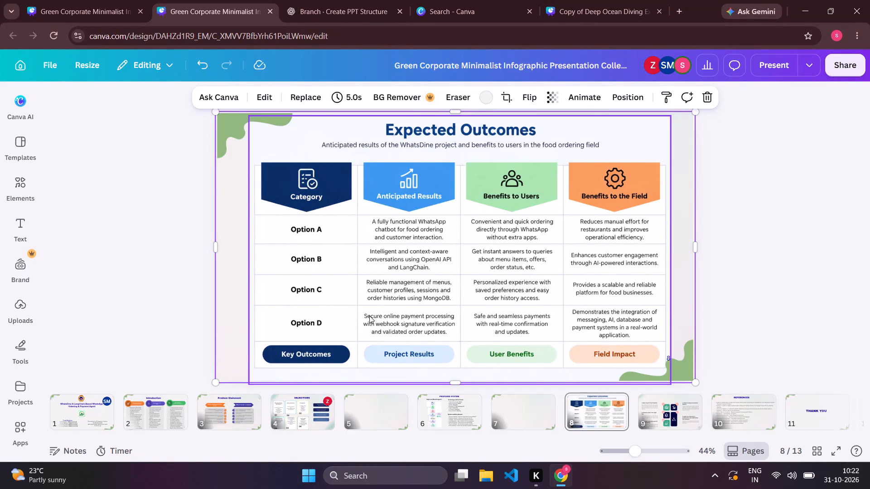
Stretch the Expected Outcomes table image on page 8 up to the slide's top edge and past its bottom edge, about 1702 × 1131.
left_click(220, 295)
left_click(791, 186)
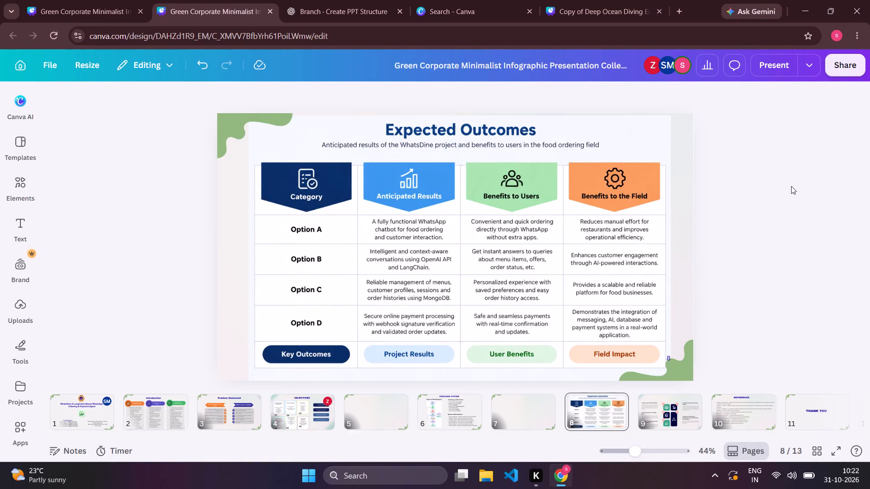
left_click(349, 131)
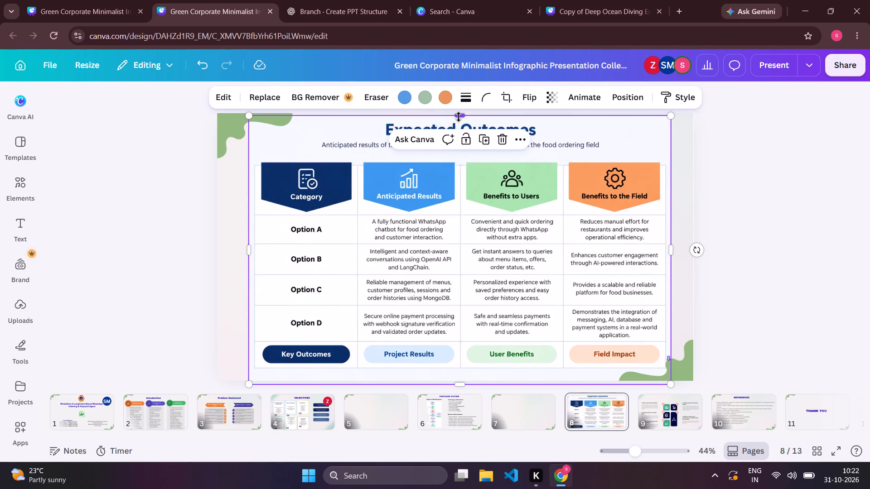
left_click_drag(459, 117, 459, 112)
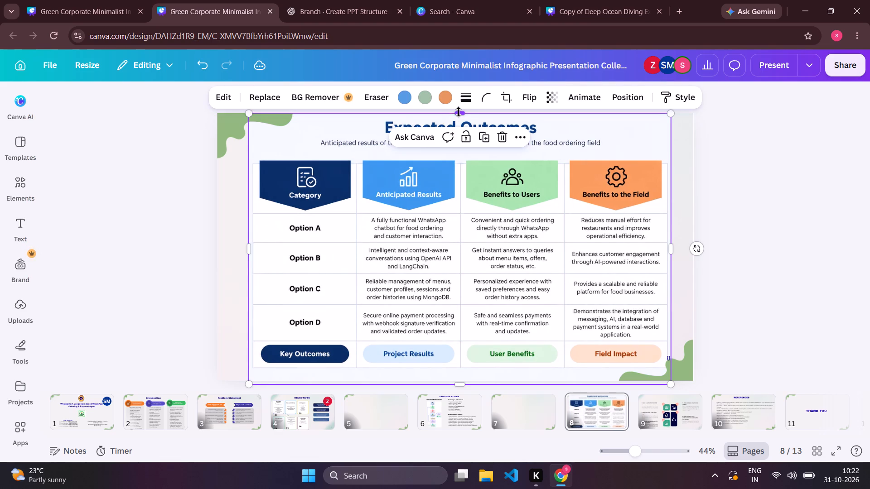
left_click_drag(460, 382, 460, 387)
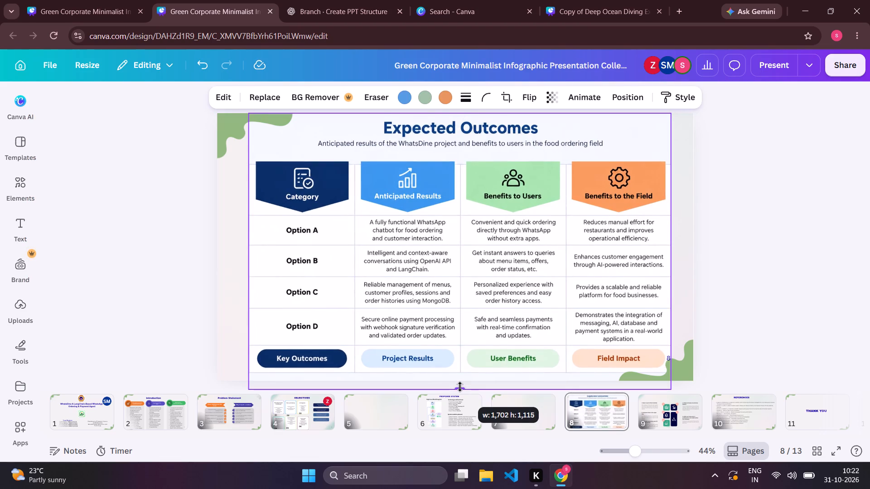
left_click_drag(460, 387, 461, 397)
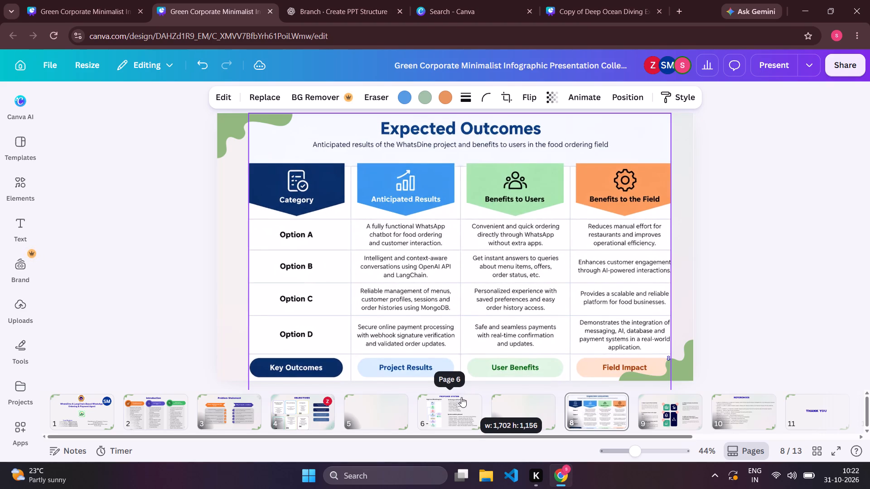
left_click_drag(461, 397, 420, 391)
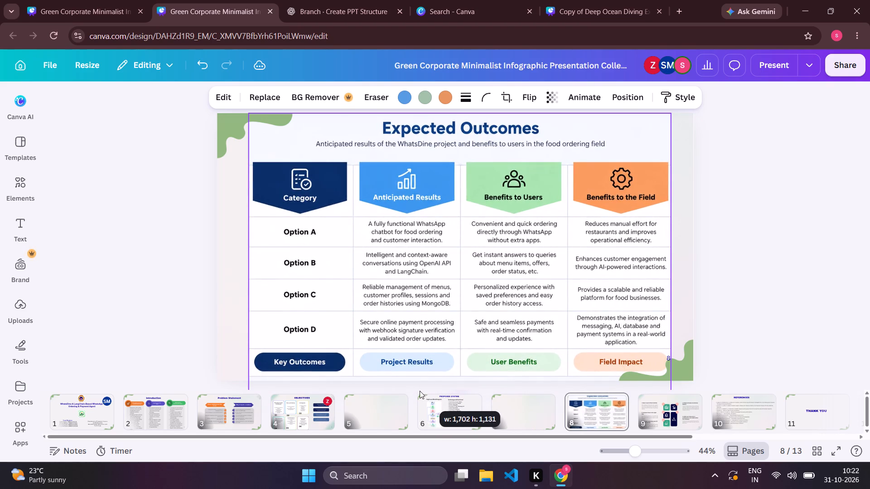
left_click_drag(420, 391, 413, 391)
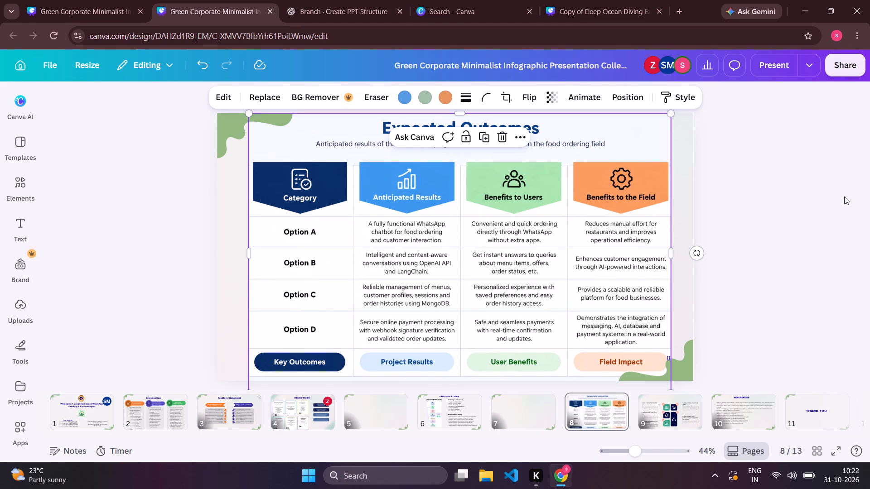
left_click(754, 240)
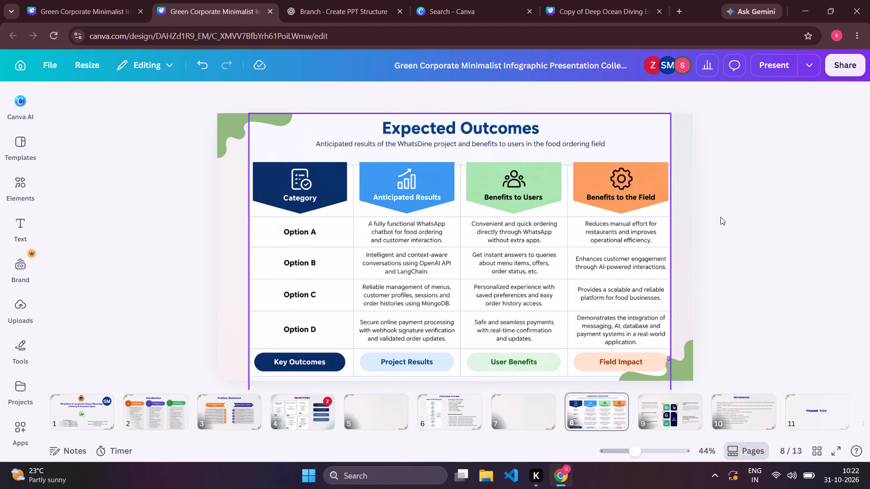
Move the Expected Outcomes page ahead of the blank page so that it becomes page 7.
left_click_drag(598, 423, 552, 425)
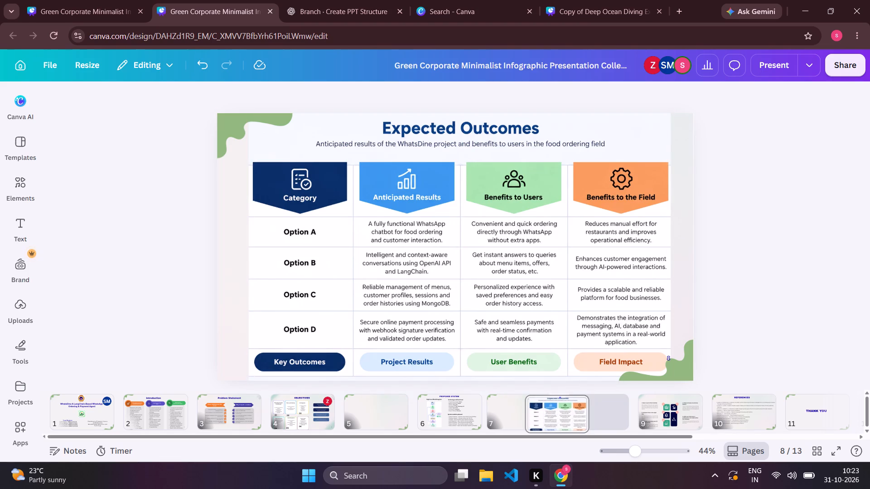
left_click_drag(552, 425, 523, 423)
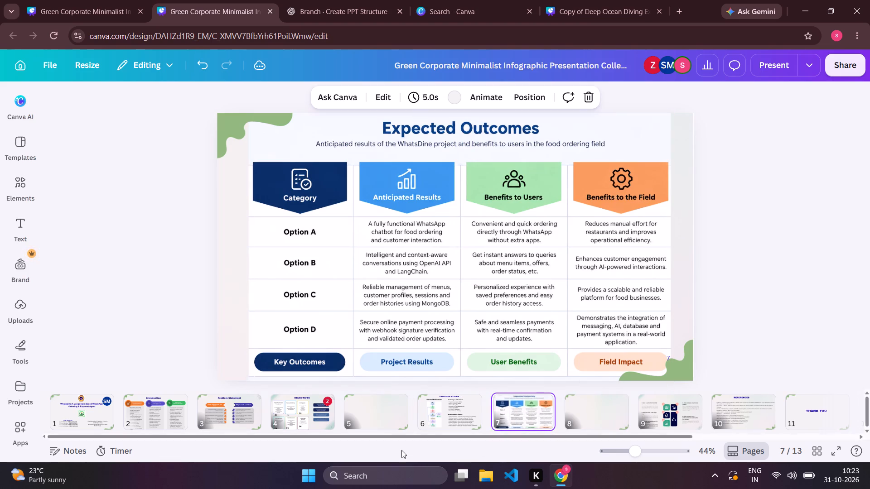
Delete the leftover template page 9 with the five employee-motivation points.
left_click(678, 410)
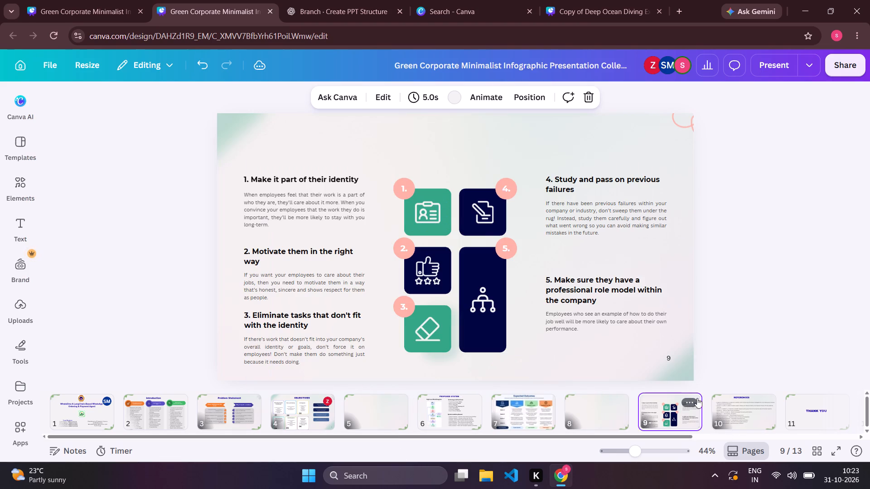
left_click(691, 400)
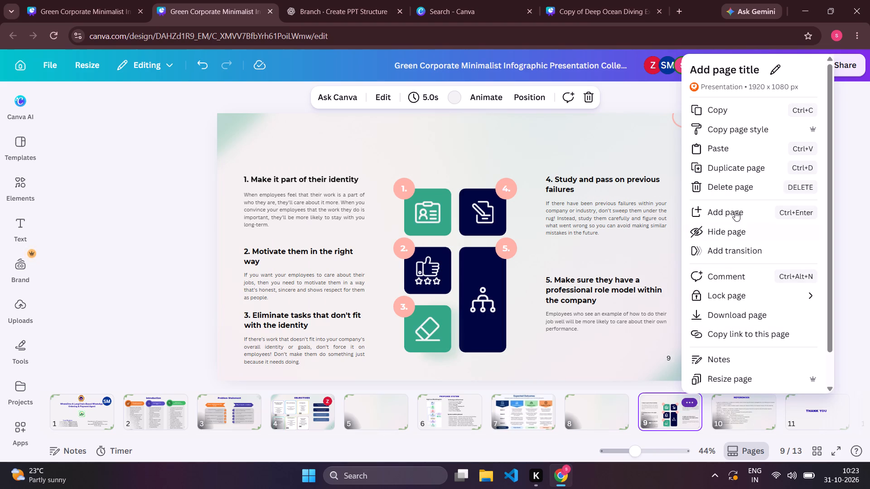
left_click(732, 183)
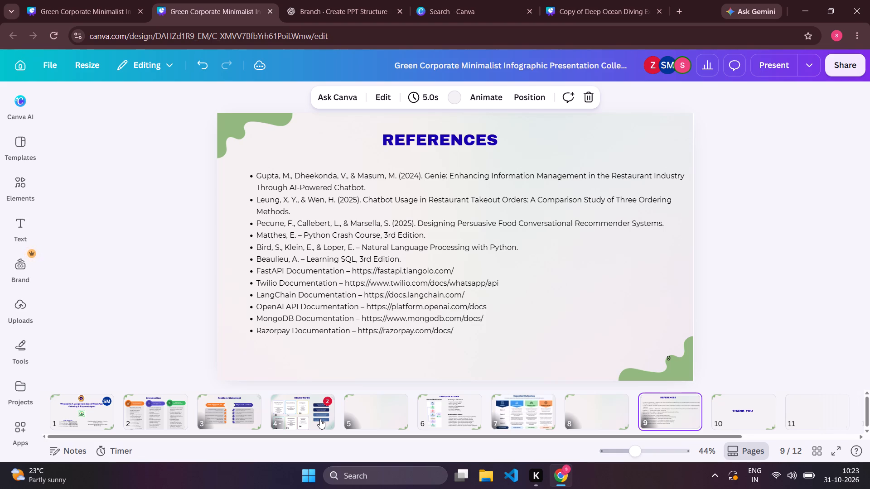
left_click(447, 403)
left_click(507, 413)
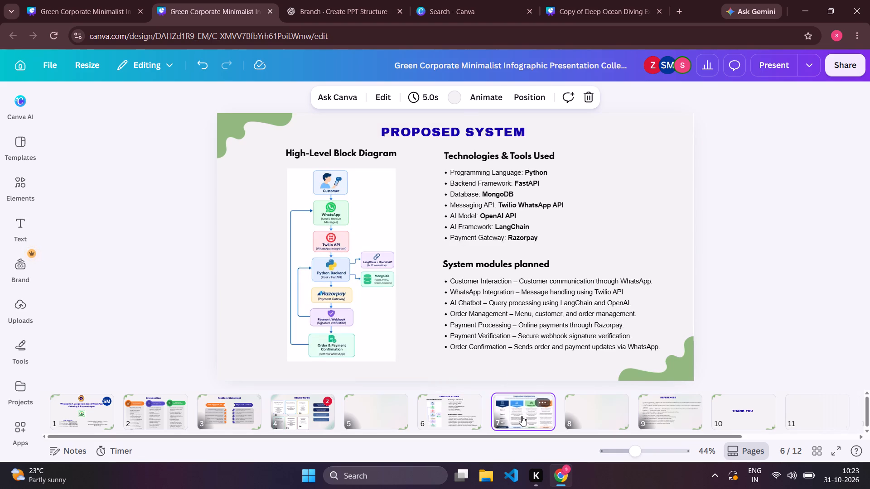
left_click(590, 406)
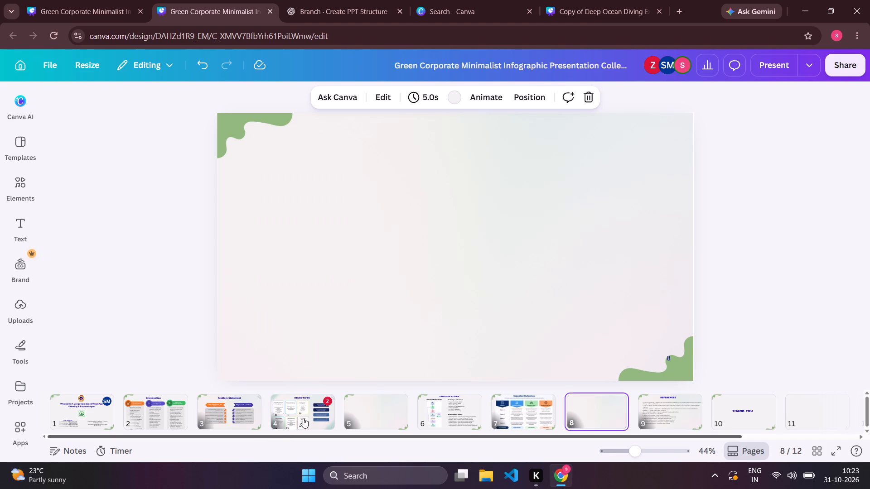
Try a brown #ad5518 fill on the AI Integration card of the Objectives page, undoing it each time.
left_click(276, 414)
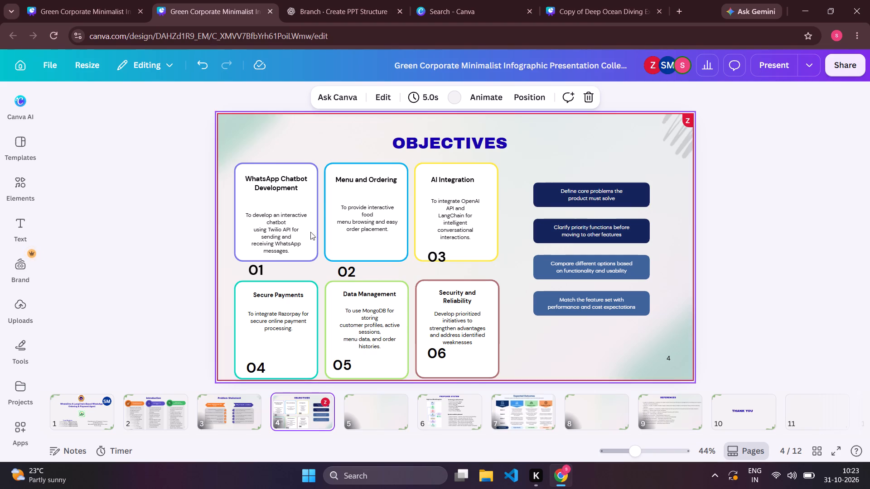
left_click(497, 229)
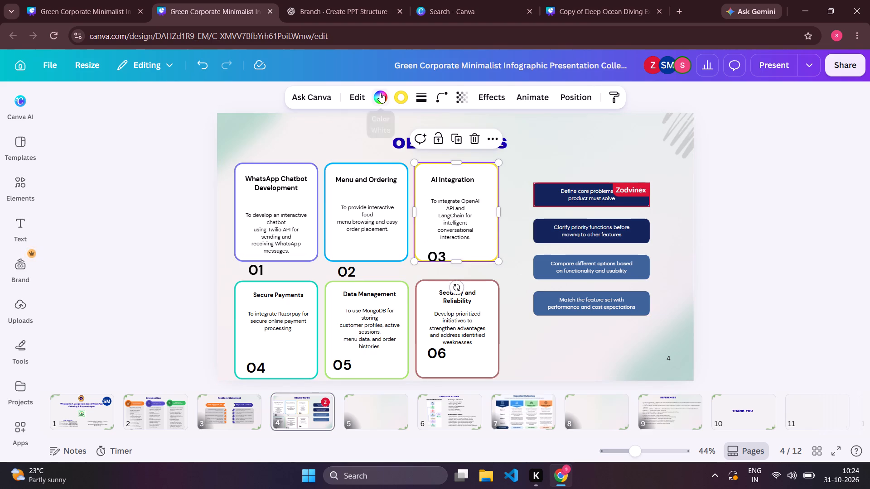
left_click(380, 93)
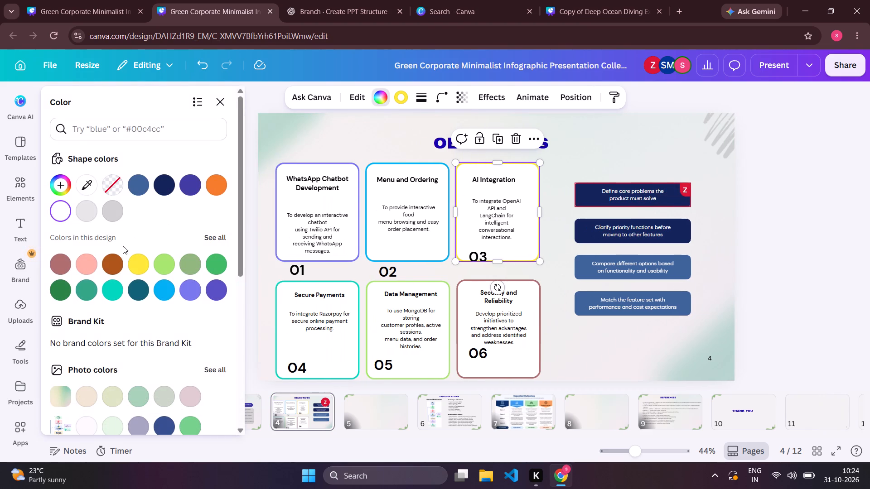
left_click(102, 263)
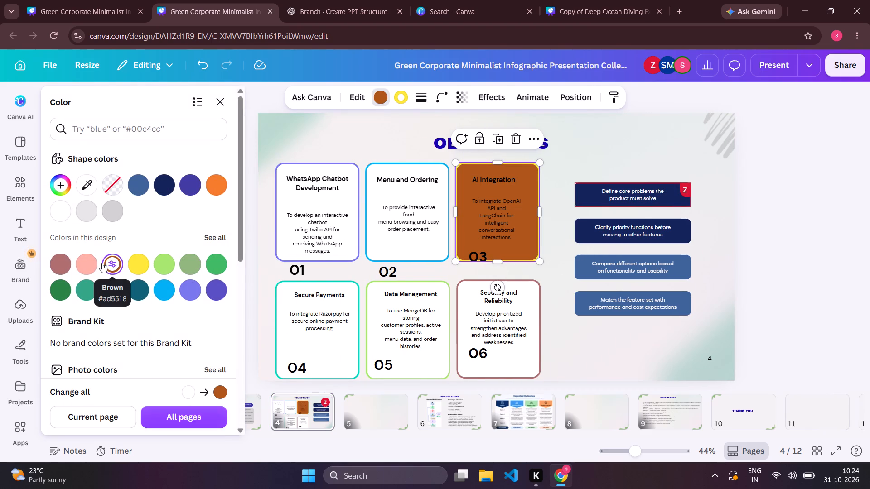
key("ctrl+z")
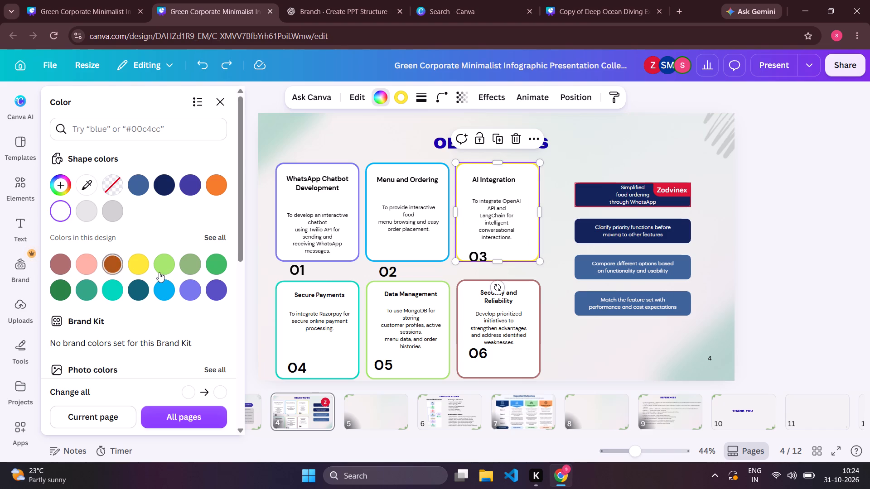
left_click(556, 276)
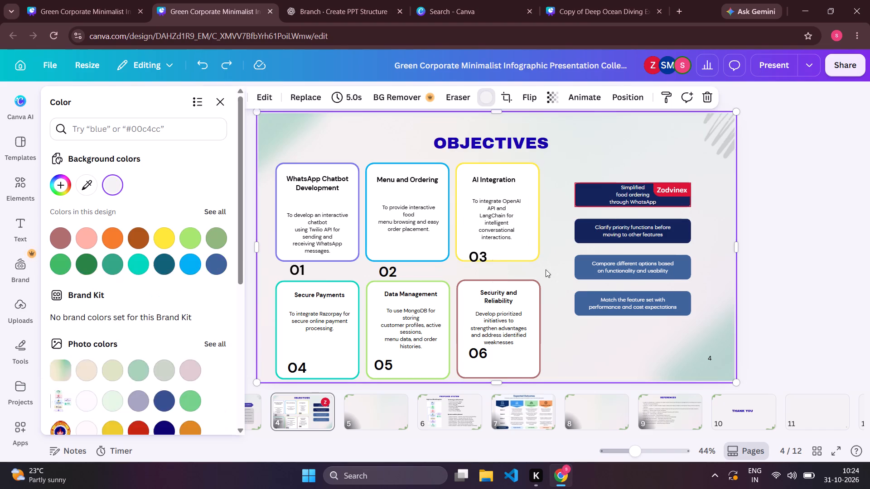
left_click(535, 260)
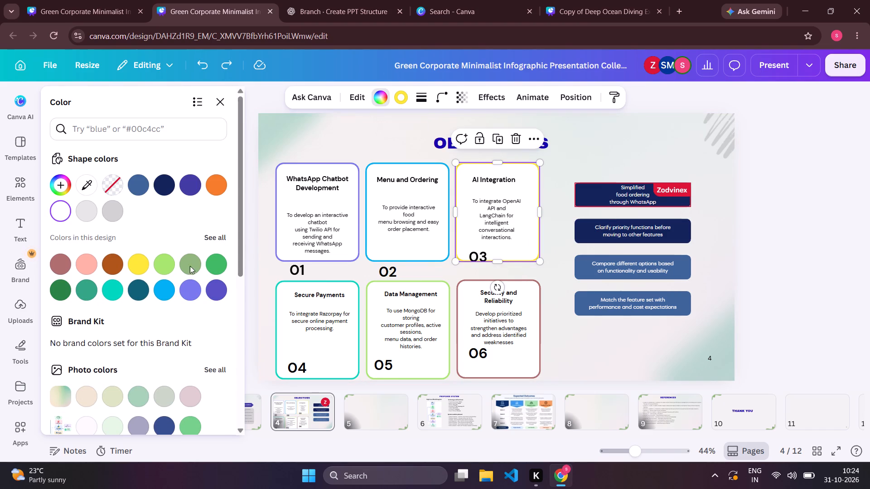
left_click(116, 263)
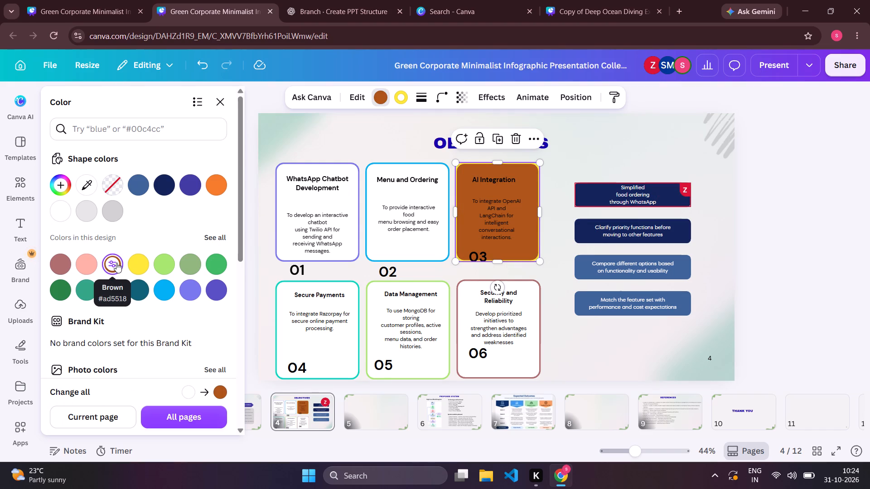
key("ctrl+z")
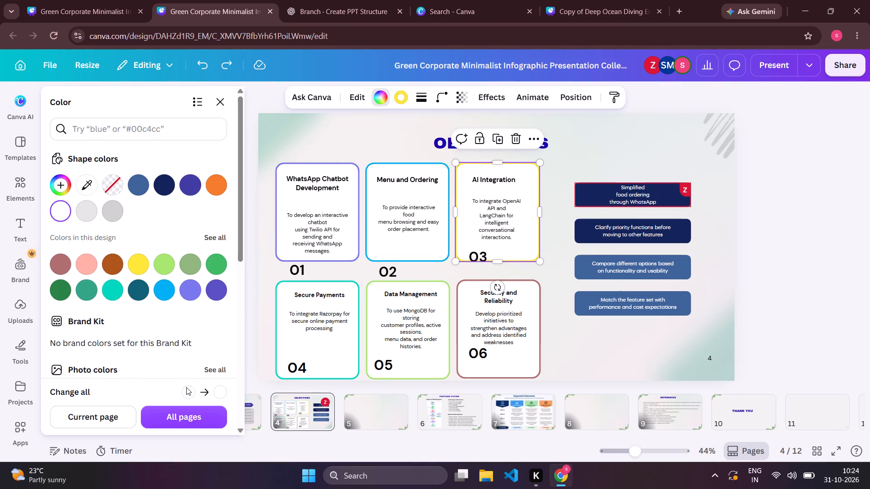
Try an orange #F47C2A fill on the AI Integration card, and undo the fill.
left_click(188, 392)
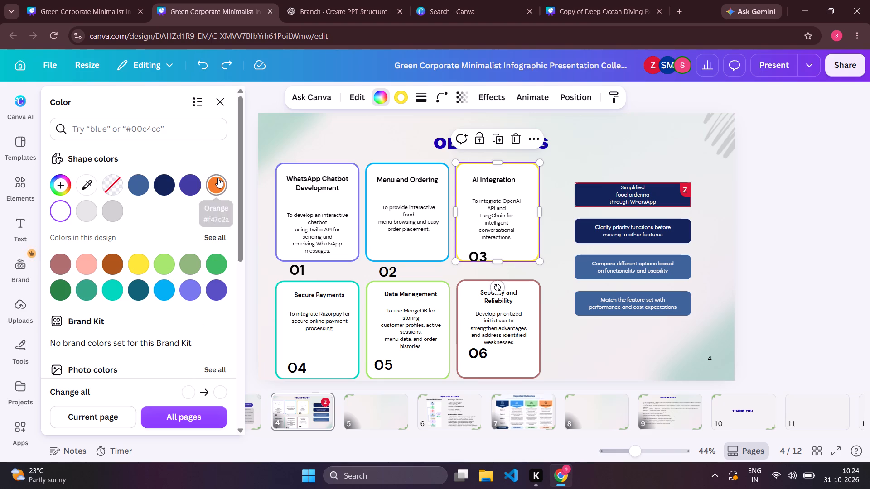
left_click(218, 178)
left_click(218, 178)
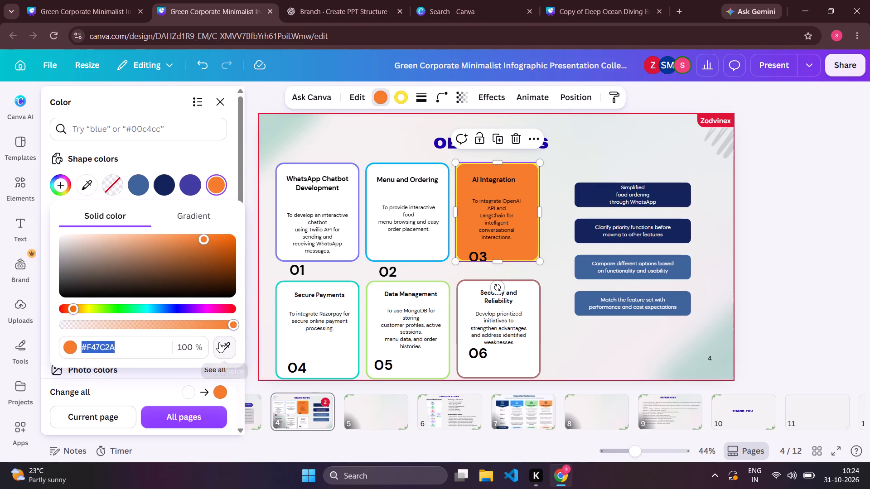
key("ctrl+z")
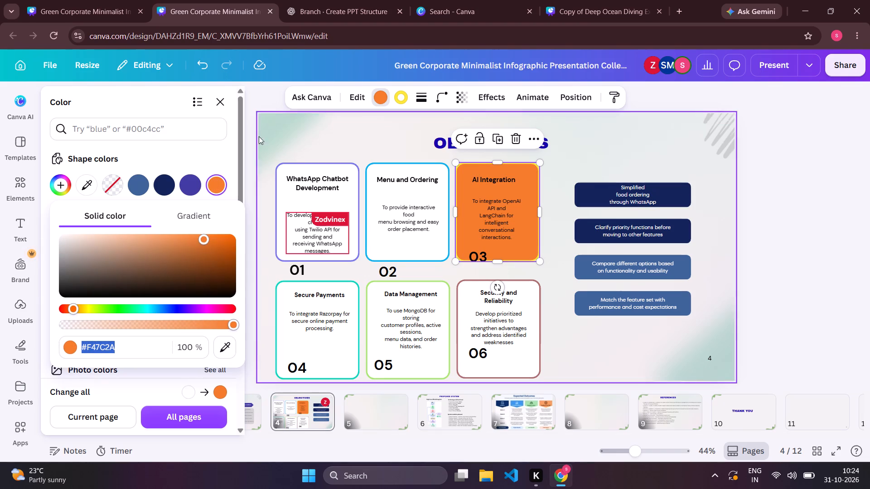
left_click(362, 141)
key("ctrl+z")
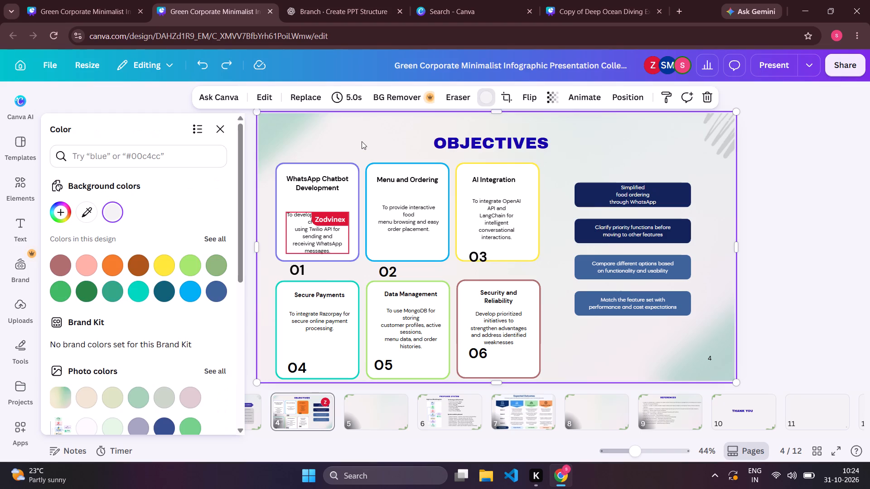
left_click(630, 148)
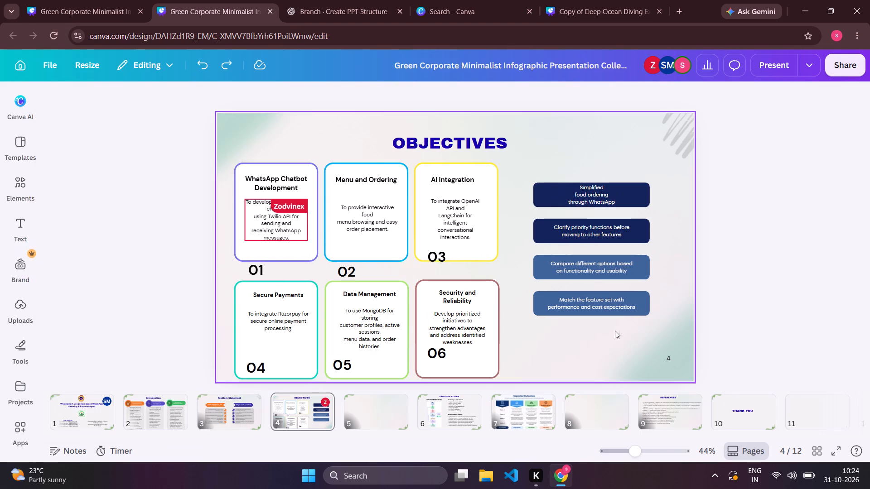
Recolour the upper two dark blue boxes beside the Objectives cards, the first brown and the second orange.
left_click(626, 193)
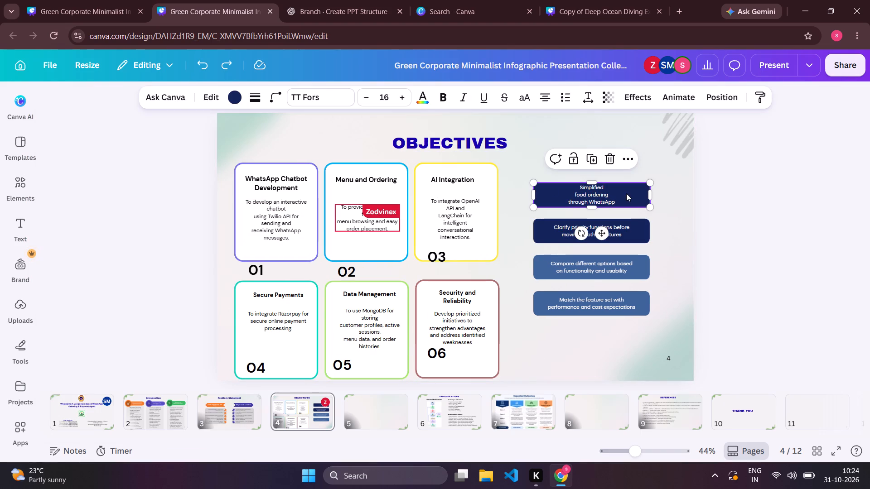
left_click(232, 97)
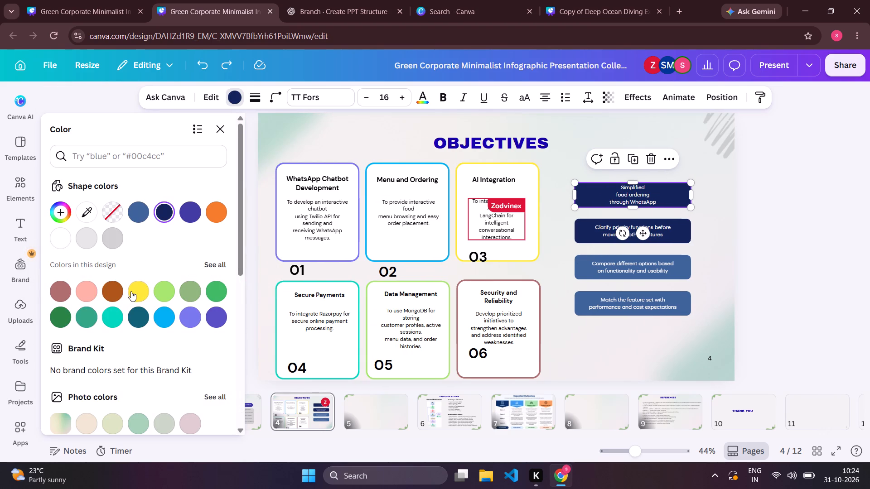
left_click(95, 289)
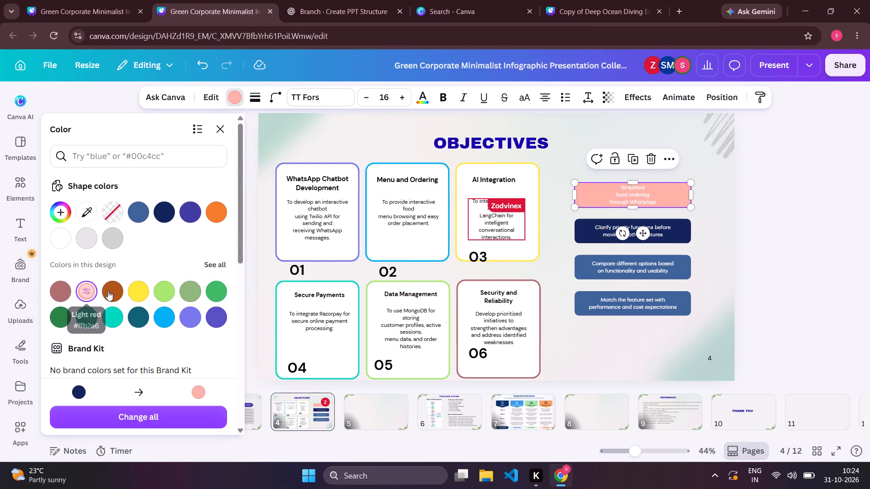
left_click(108, 291)
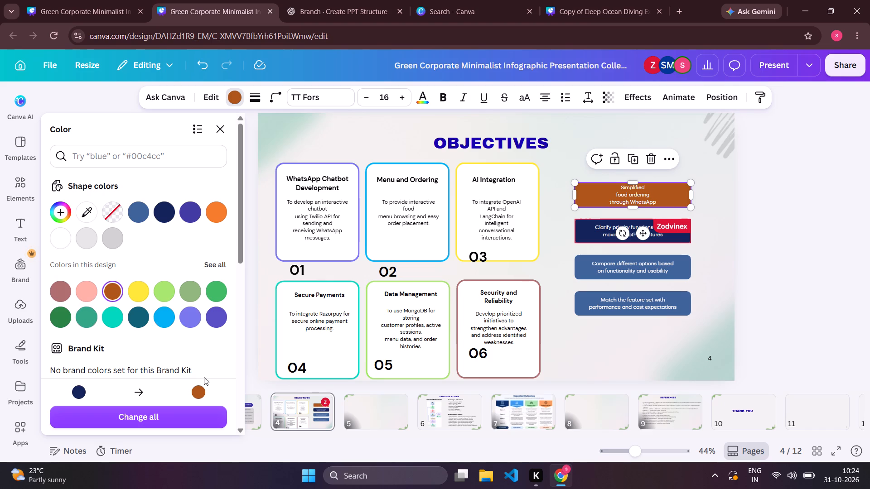
left_click(589, 231)
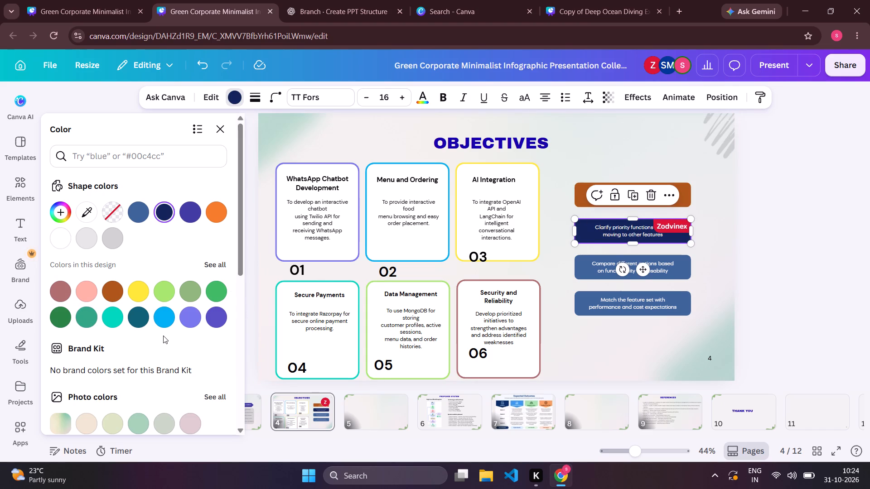
scroll(163, 336, "down", 2)
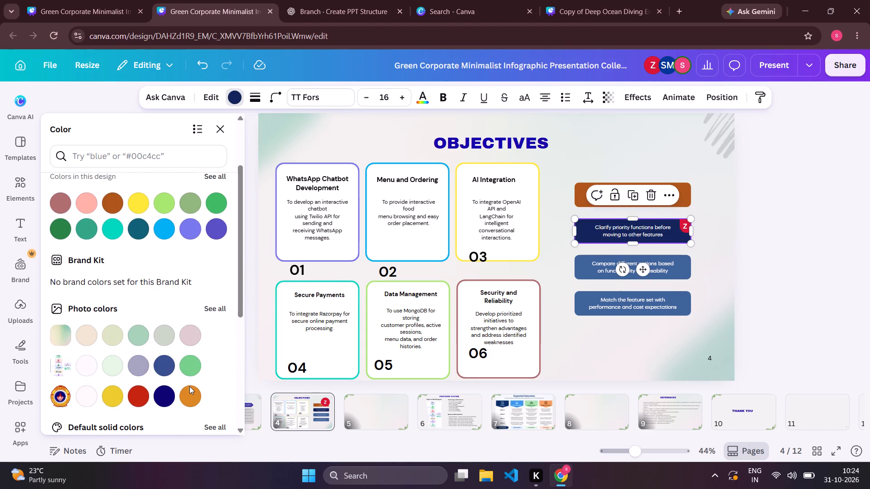
left_click(189, 392)
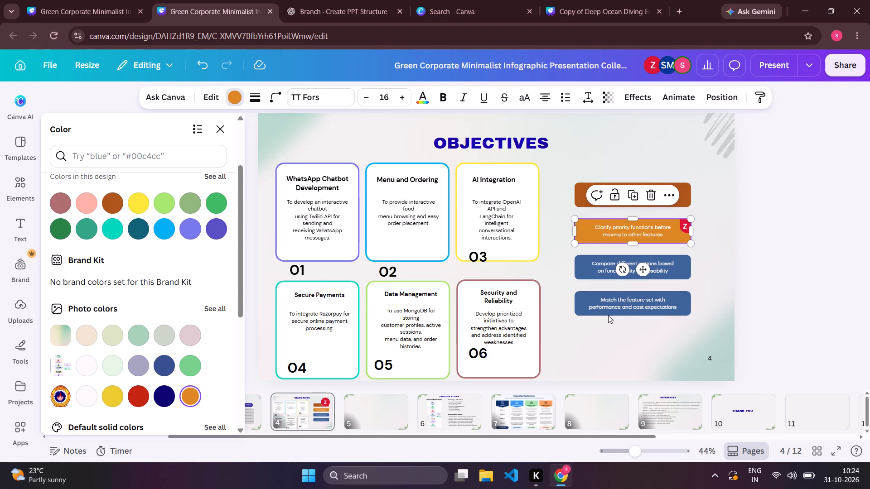
left_click(594, 345)
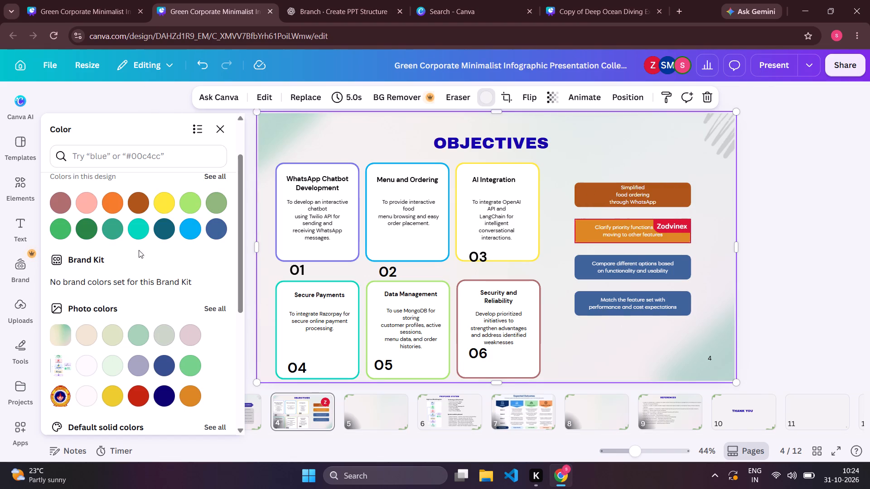
Recolour the lower two blue boxes beside the Objectives cards, the third dark green and the fourth purple (#5950C5).
left_click(585, 270)
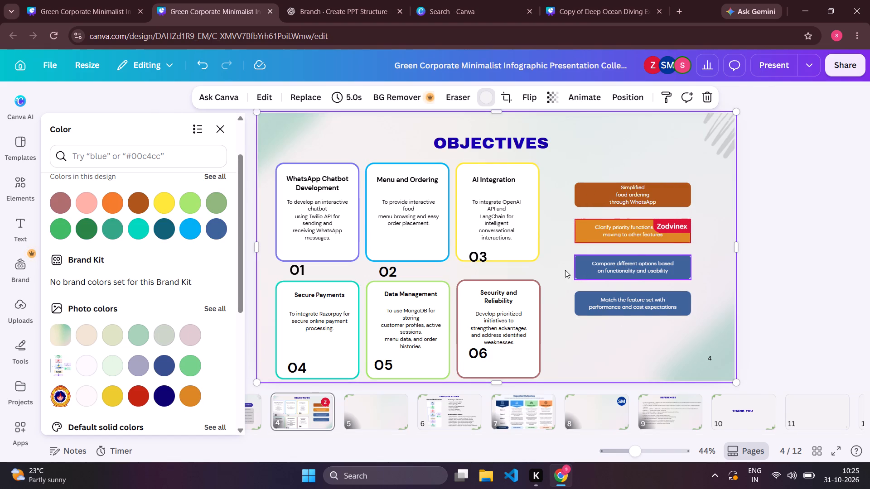
left_click(65, 235)
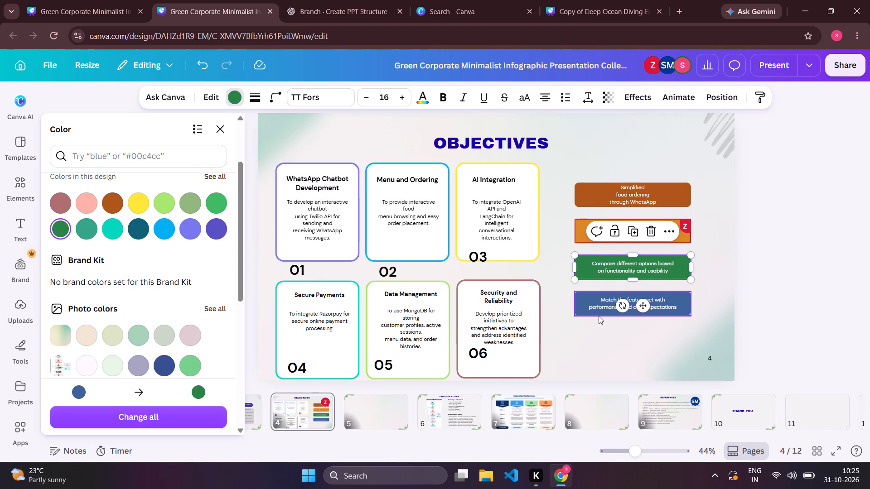
left_click(588, 303)
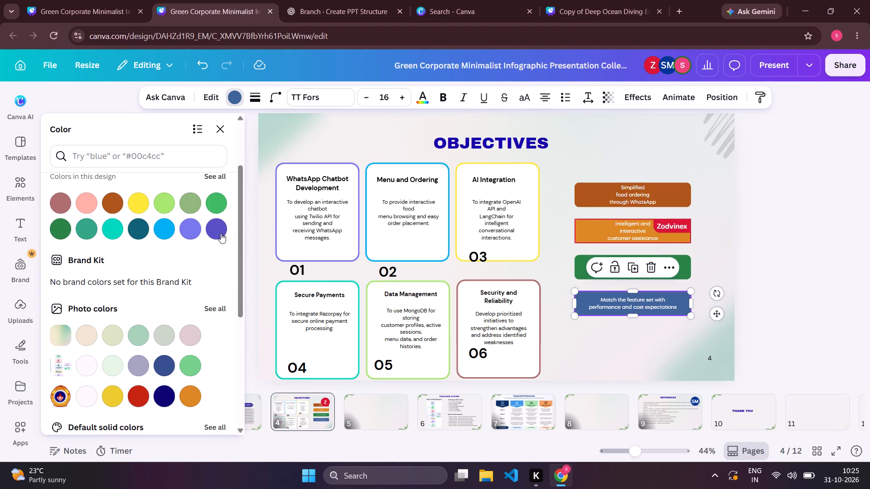
left_click(220, 234)
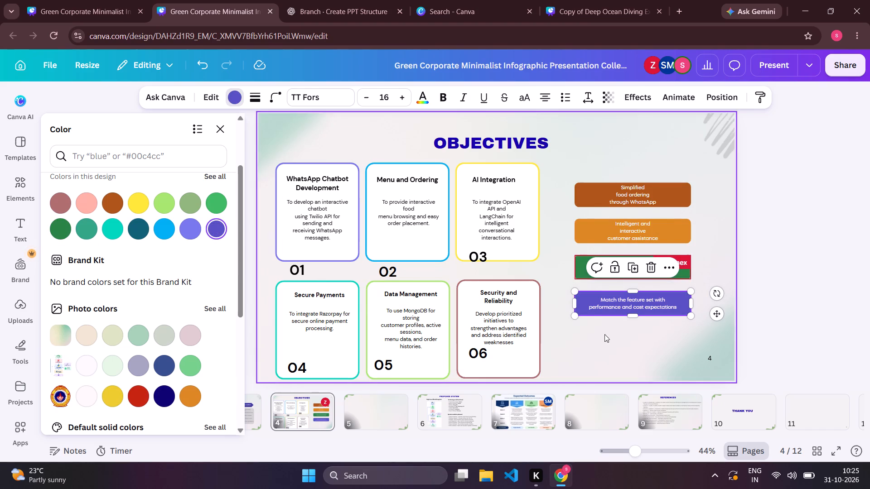
left_click(592, 304)
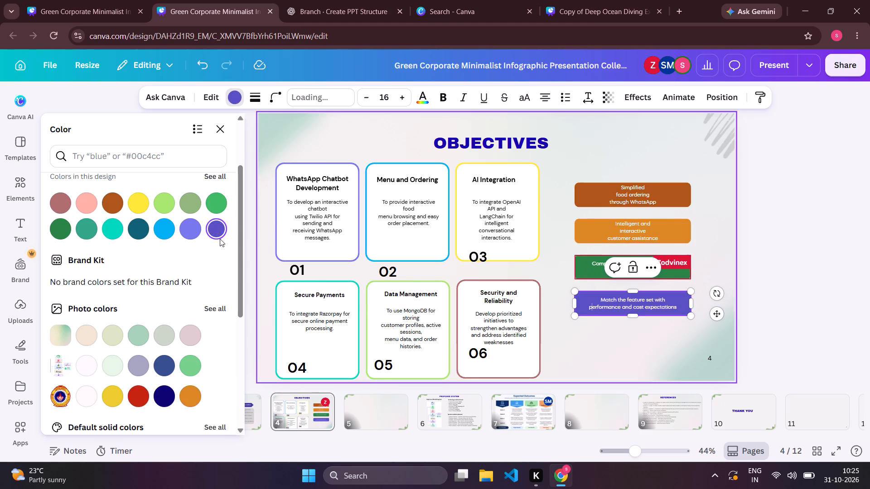
left_click(216, 227)
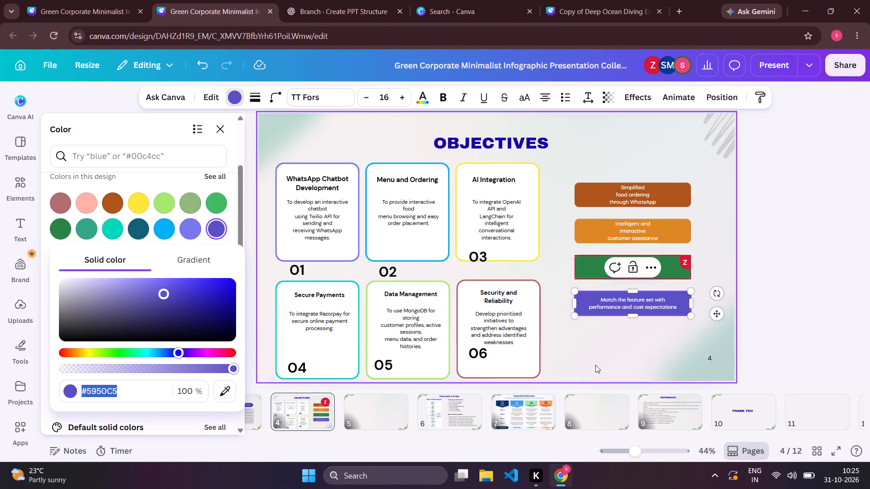
Recolour the "Simplified food ordering through WhatsApp" box beside the Objectives cards orange.
left_click(595, 364)
left_click(594, 190)
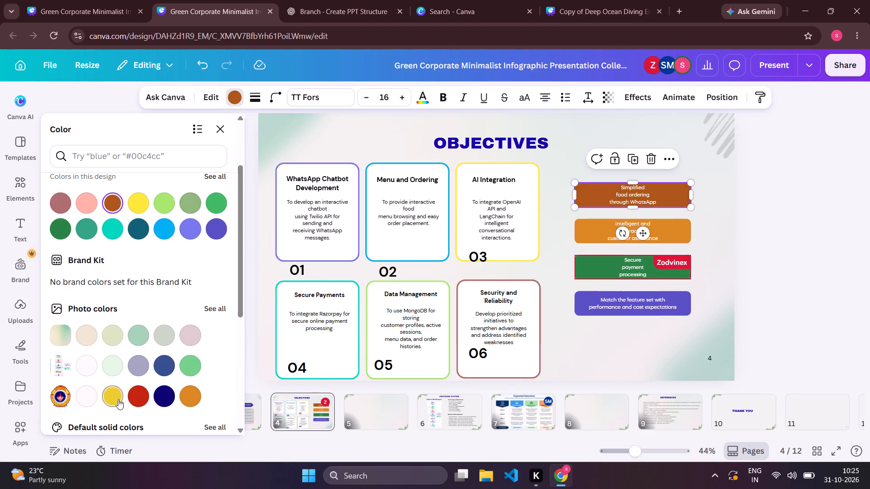
left_click(191, 394)
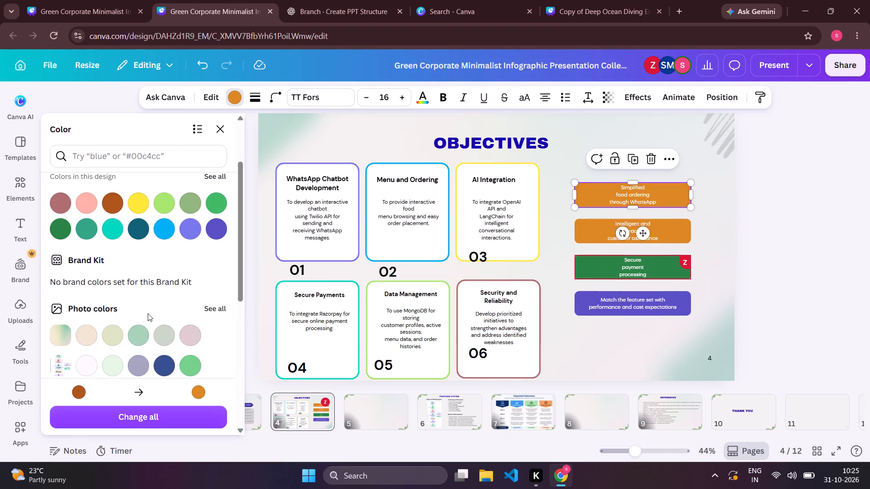
Try several document colours on the "Intelligent and interactive customer assistance" box, including teal, green and yellow, and settle on a medium steel blue.
left_click(591, 227)
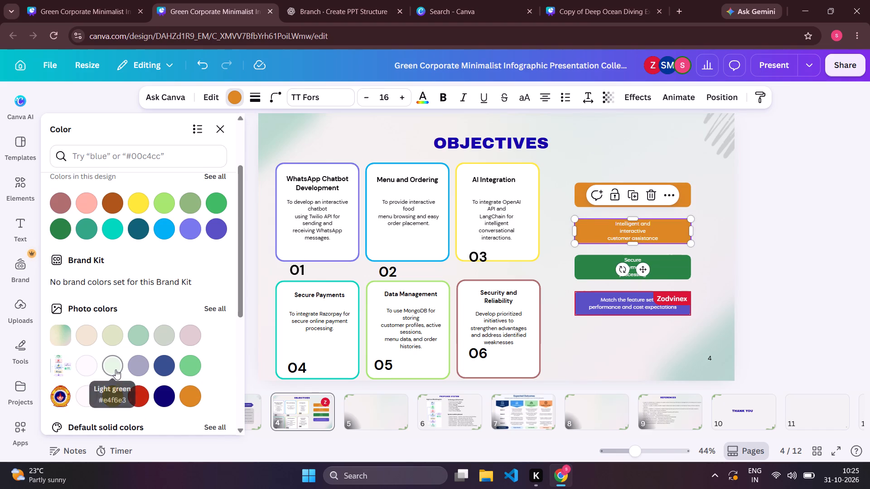
scroll(116, 369, "down", 1)
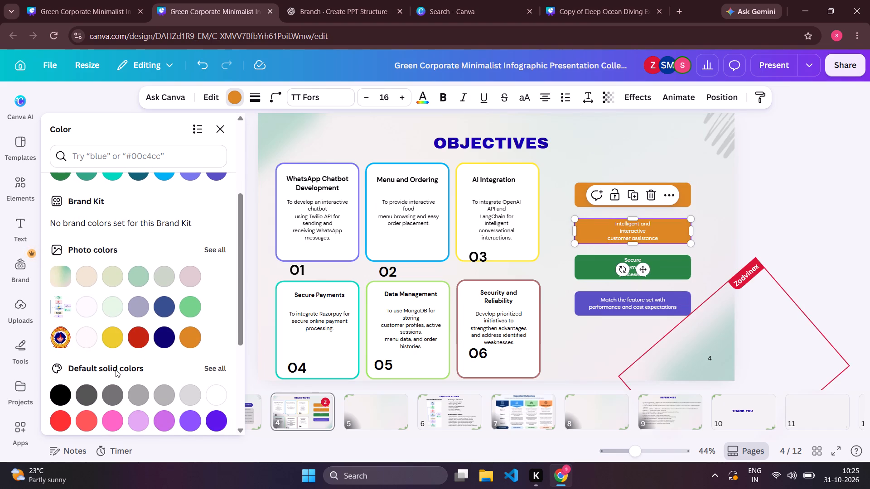
scroll(116, 369, "up", 1)
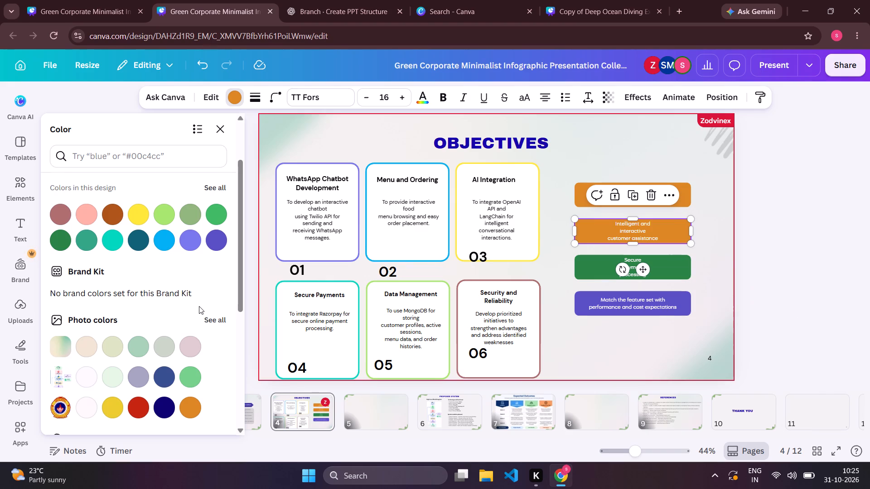
scroll(199, 306, "up", 1)
scroll(139, 299, "up", 1)
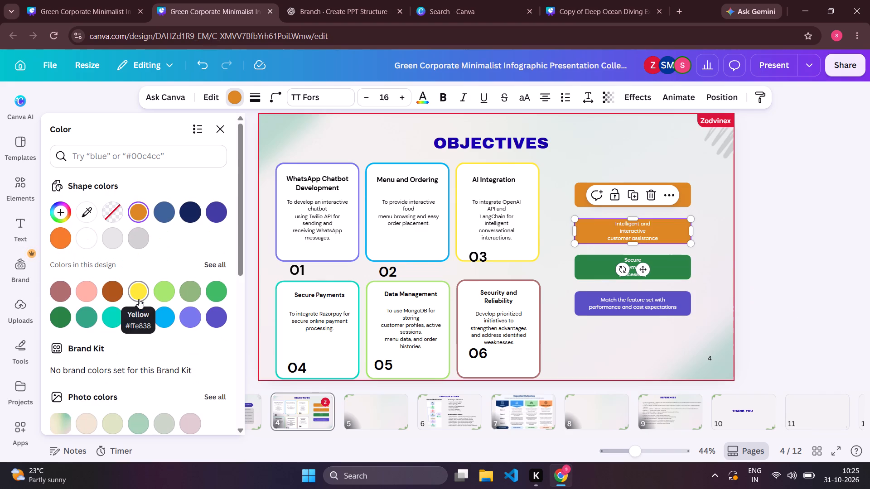
left_click(92, 321)
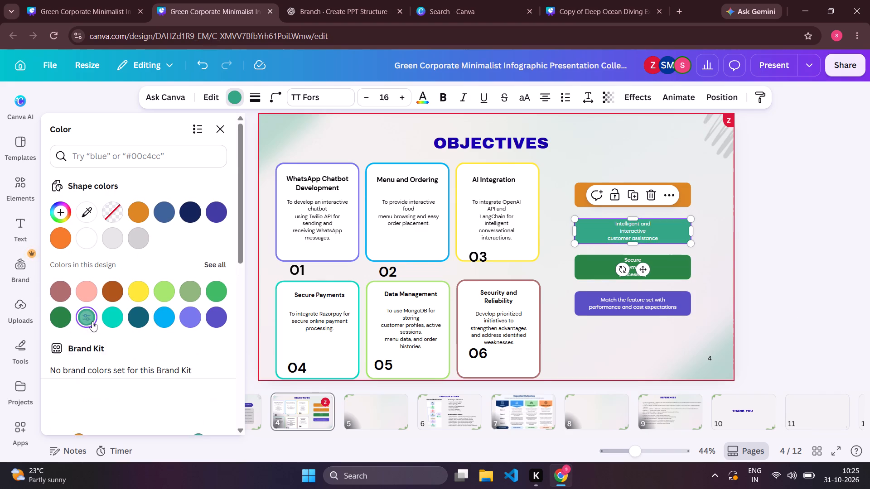
left_click(143, 322)
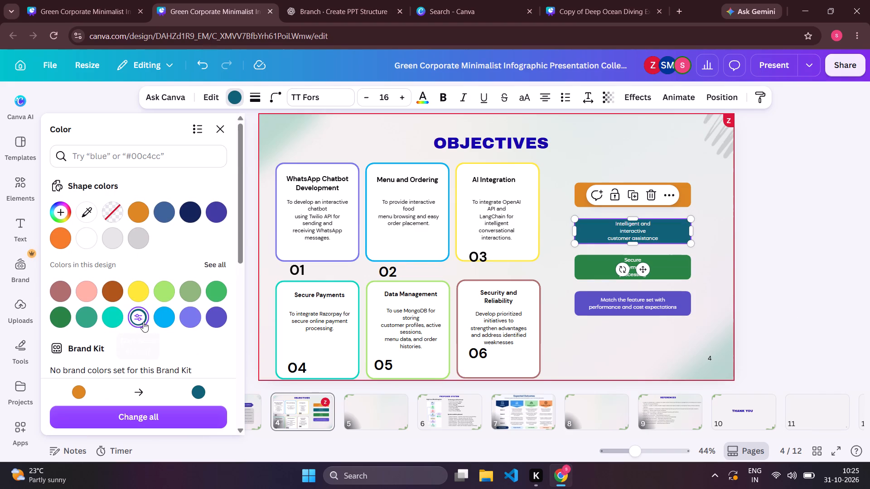
left_click(169, 322)
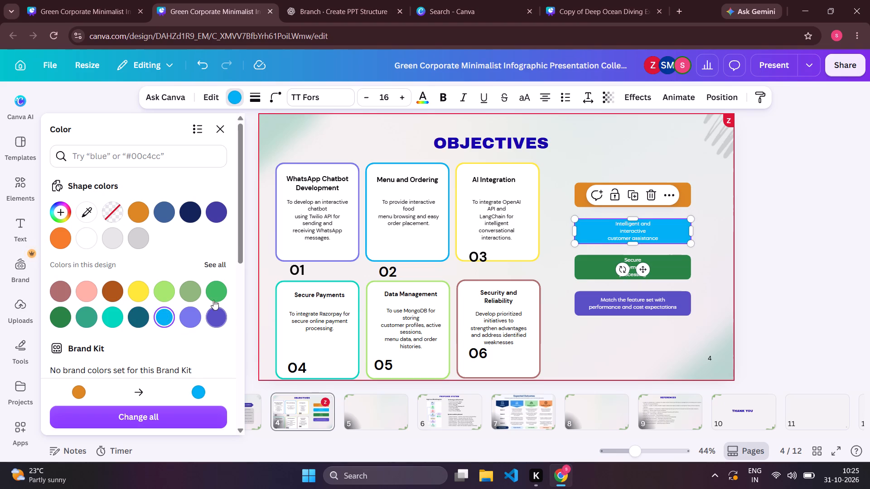
left_click(212, 258)
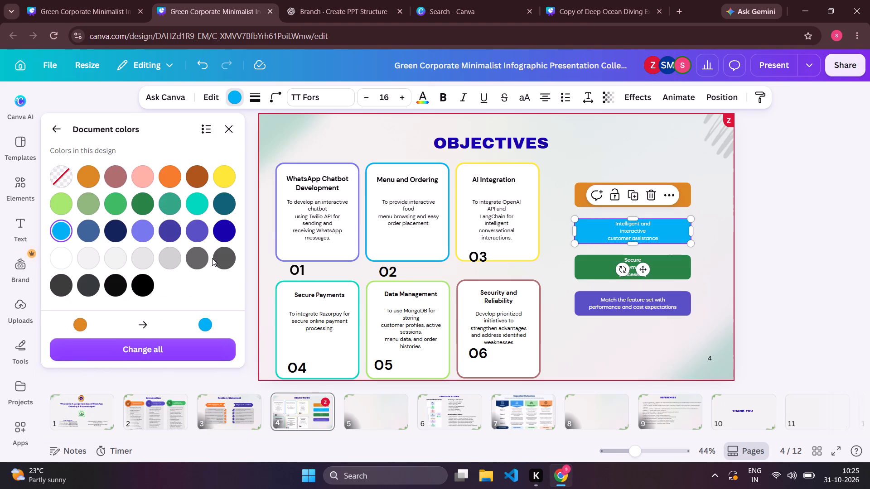
scroll(147, 319, "down", 1)
left_click(157, 235)
left_click(111, 206)
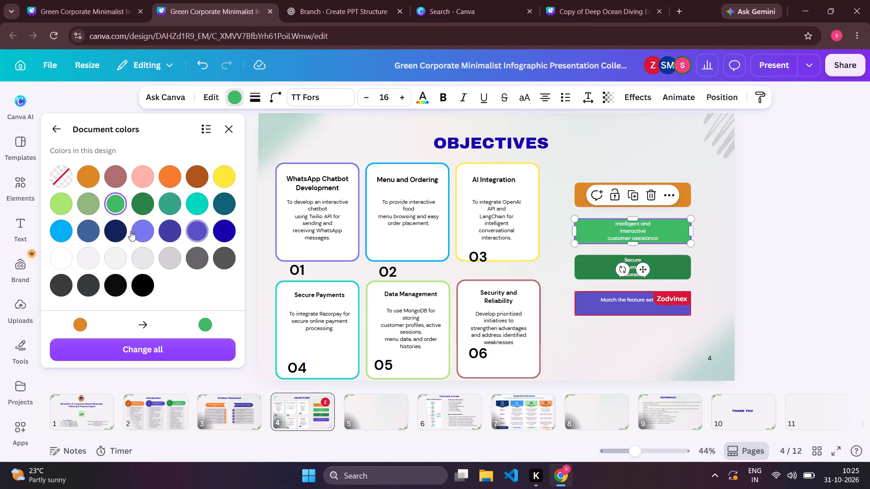
left_click(172, 183)
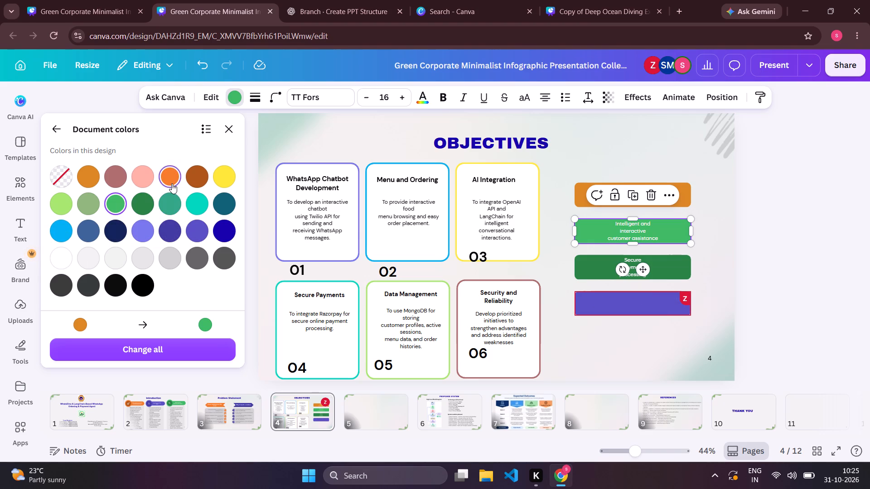
left_click(111, 184)
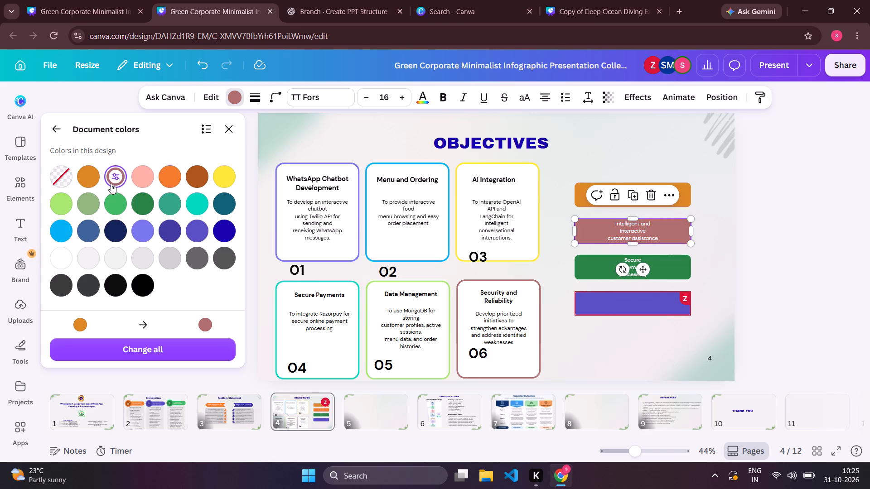
left_click(228, 185)
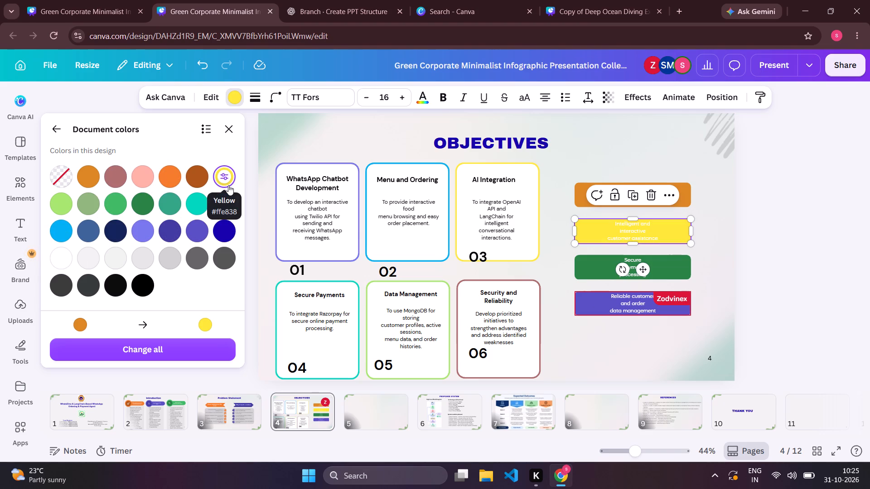
left_click(51, 208)
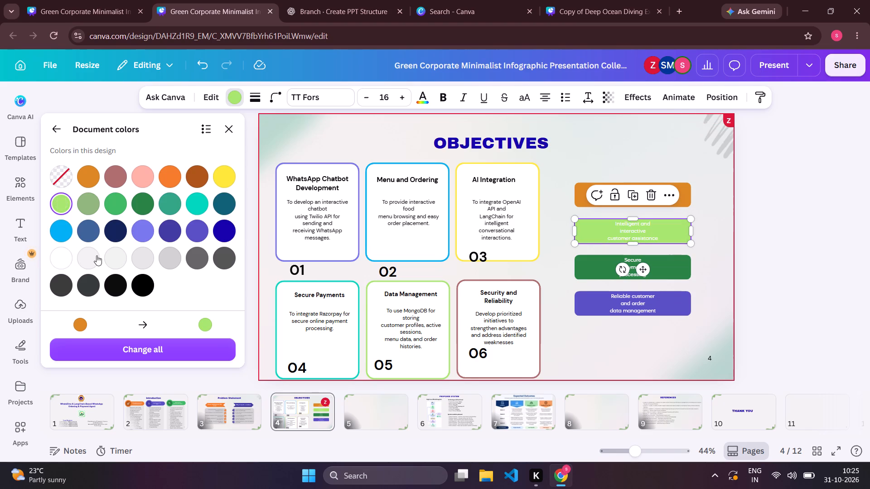
left_click(89, 234)
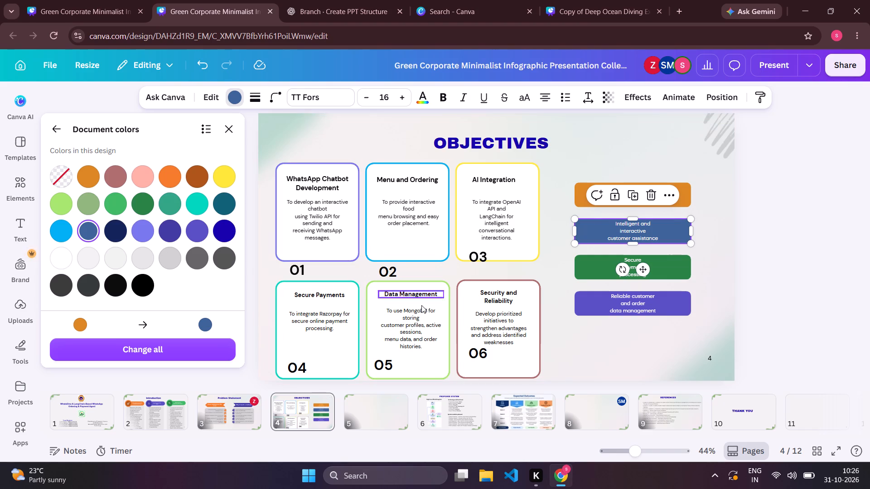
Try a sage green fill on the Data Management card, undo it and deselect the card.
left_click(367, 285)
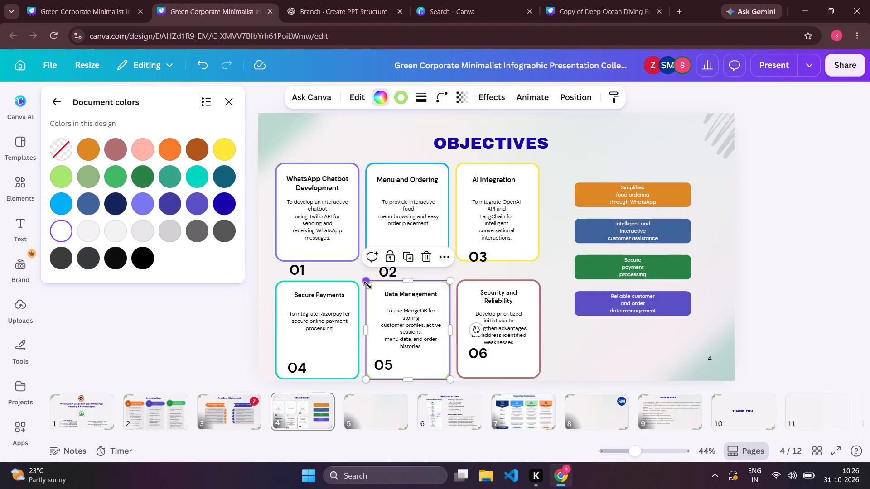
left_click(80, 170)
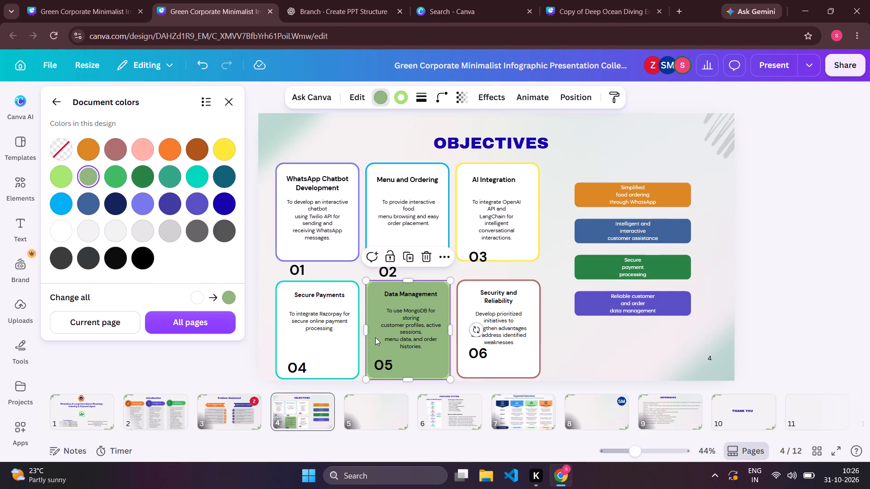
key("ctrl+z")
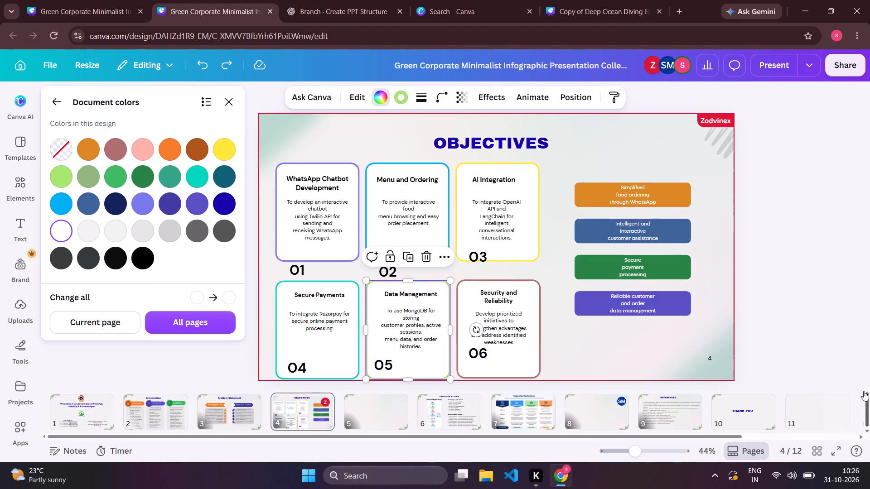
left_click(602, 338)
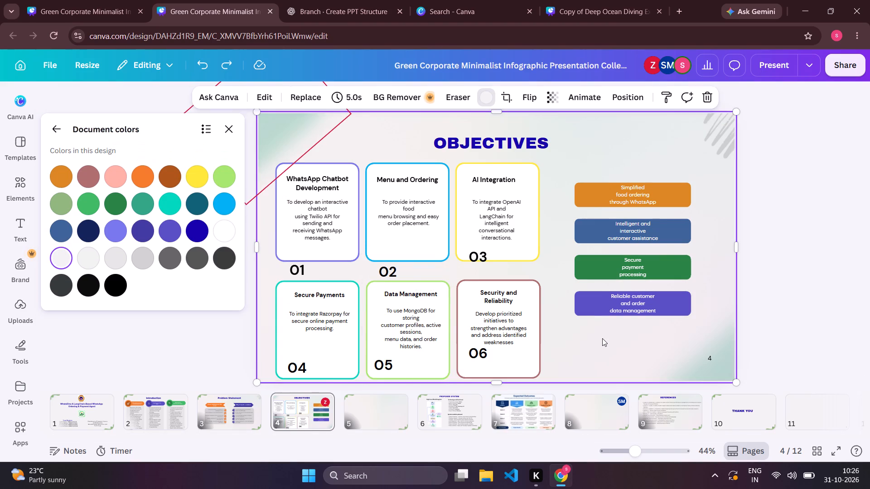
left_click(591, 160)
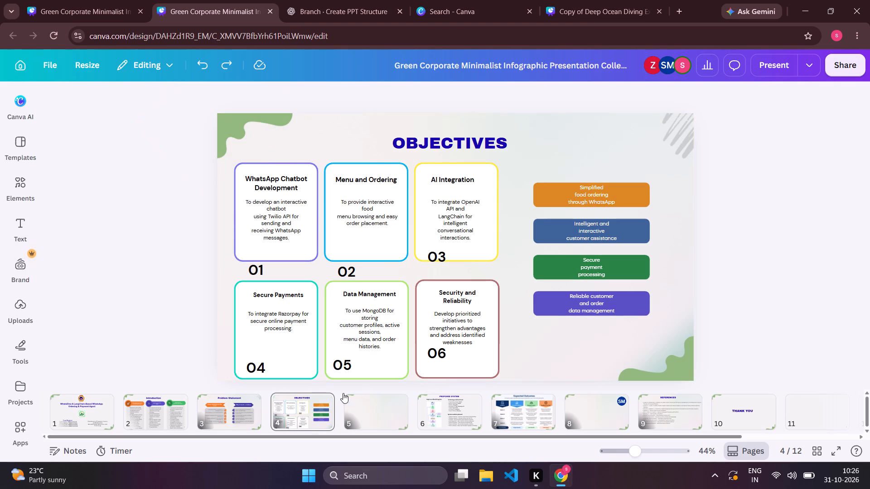
Move the numbers 02, 03 and 06 into the lower-left corners of the Menu and Ordering, AI Integration, and Security and Reliability cards.
left_click_drag(343, 279, 342, 270)
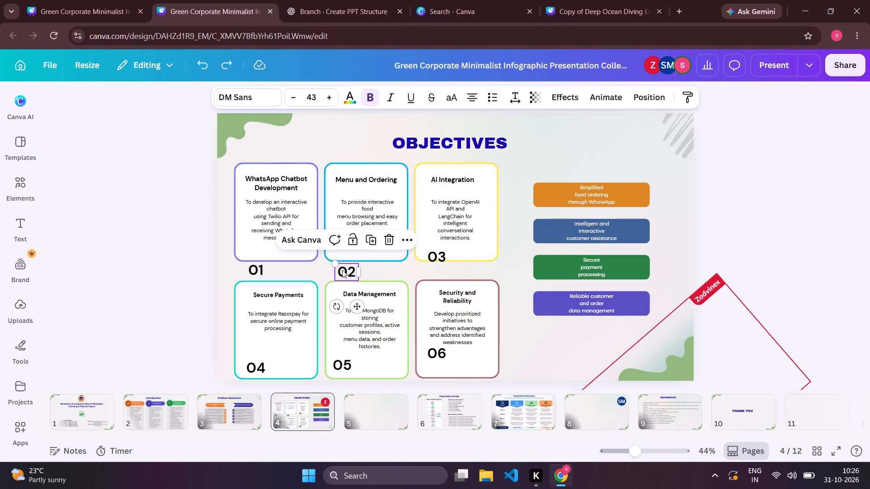
left_click_drag(342, 270, 337, 258)
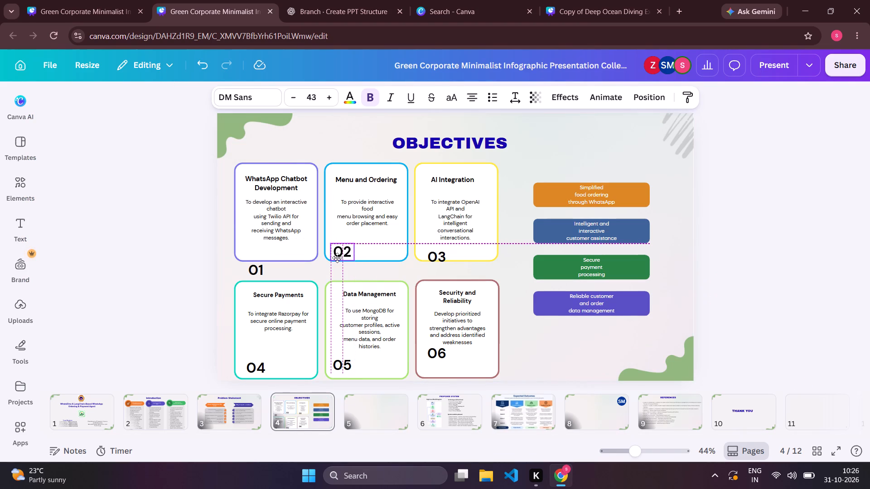
left_click_drag(337, 258, 335, 258)
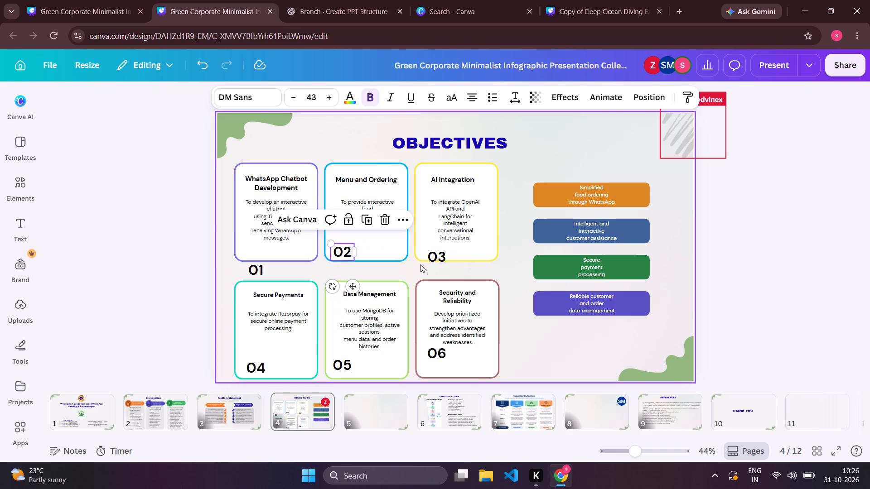
left_click_drag(431, 261, 422, 257)
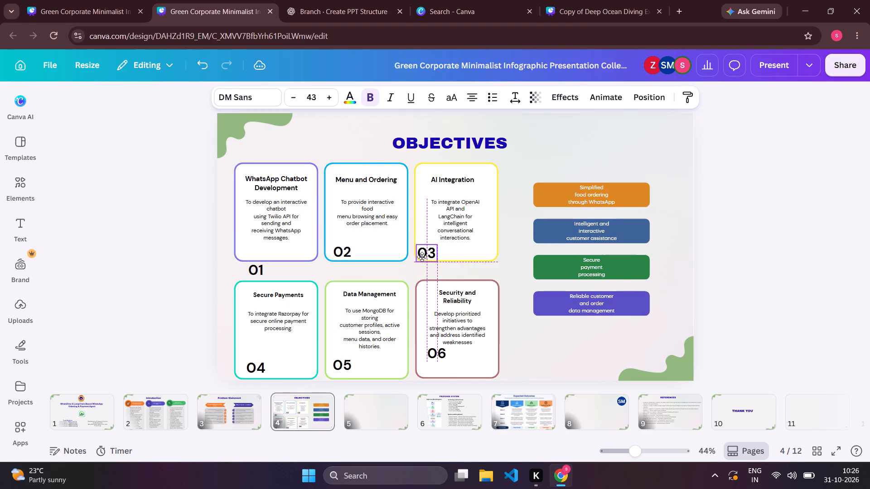
left_click_drag(440, 356, 434, 365)
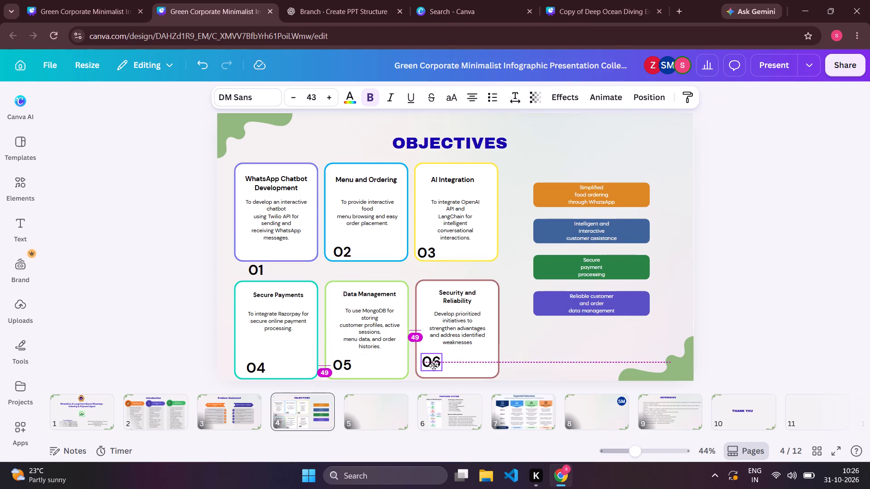
left_click_drag(434, 365, 433, 366)
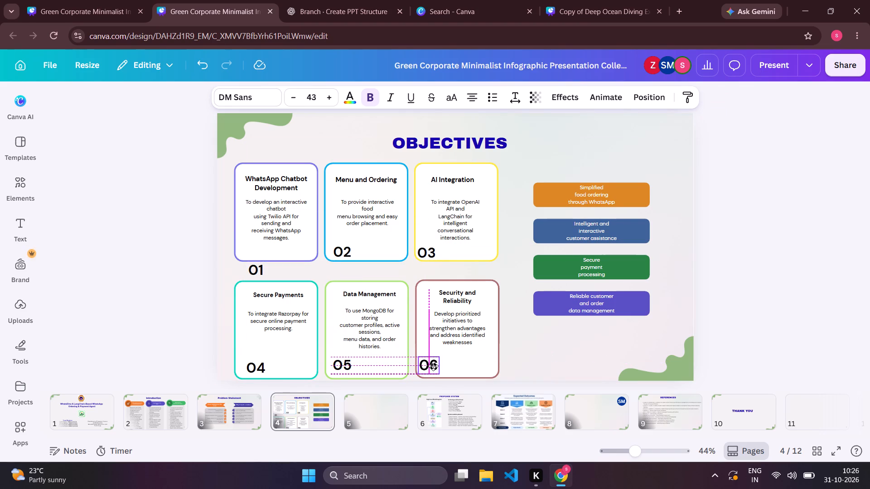
left_click(426, 370)
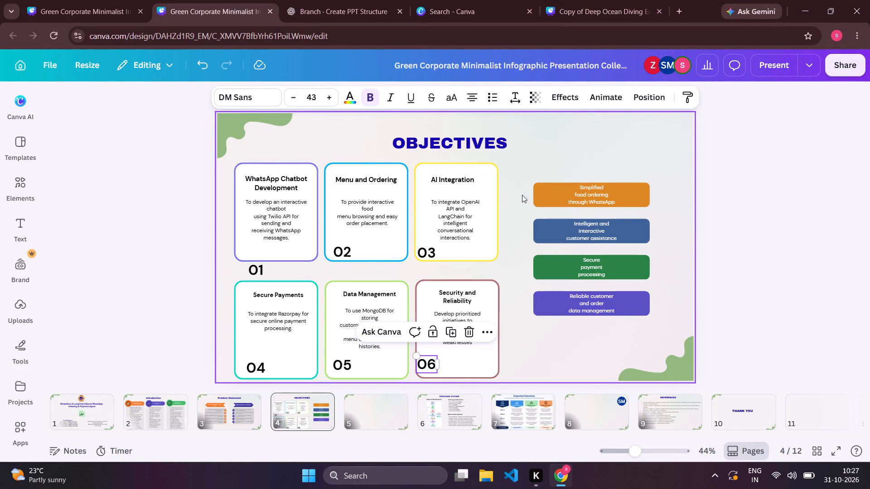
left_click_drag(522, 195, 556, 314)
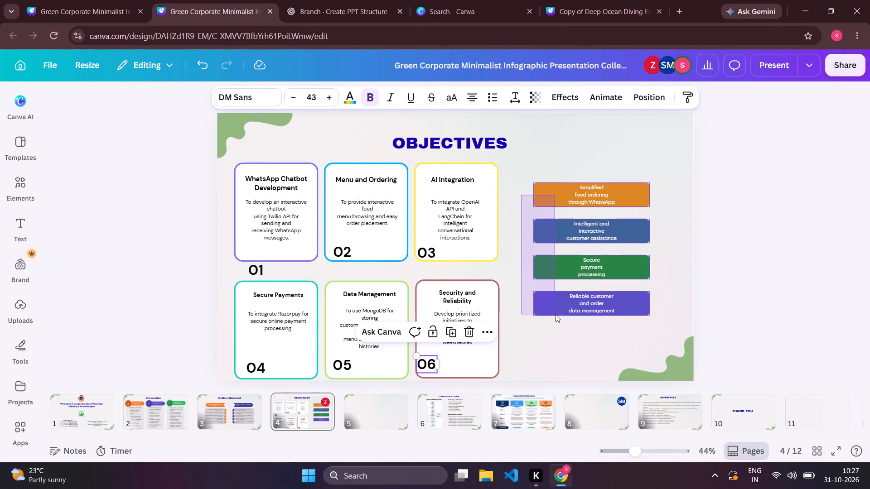
Open slide 8, the blank slide following Expected Outcomes, to view its contents.
left_click(597, 412)
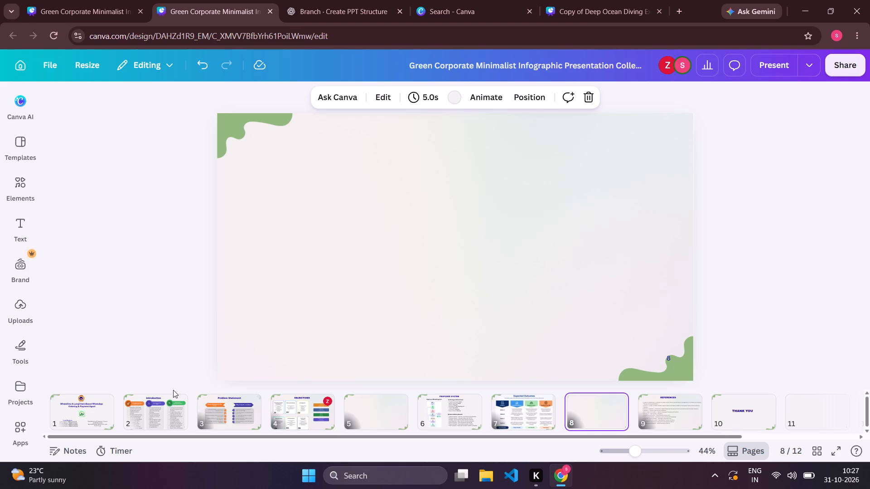
Return to the Objectives page (page 4).
left_click(318, 409)
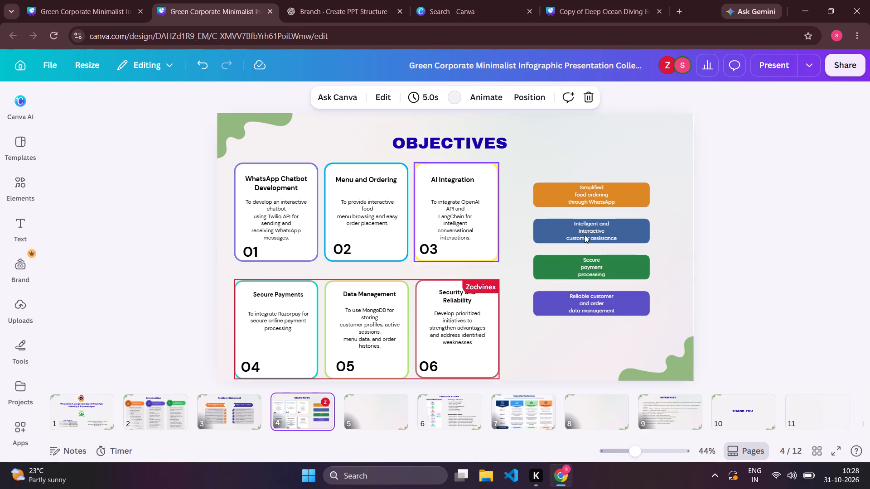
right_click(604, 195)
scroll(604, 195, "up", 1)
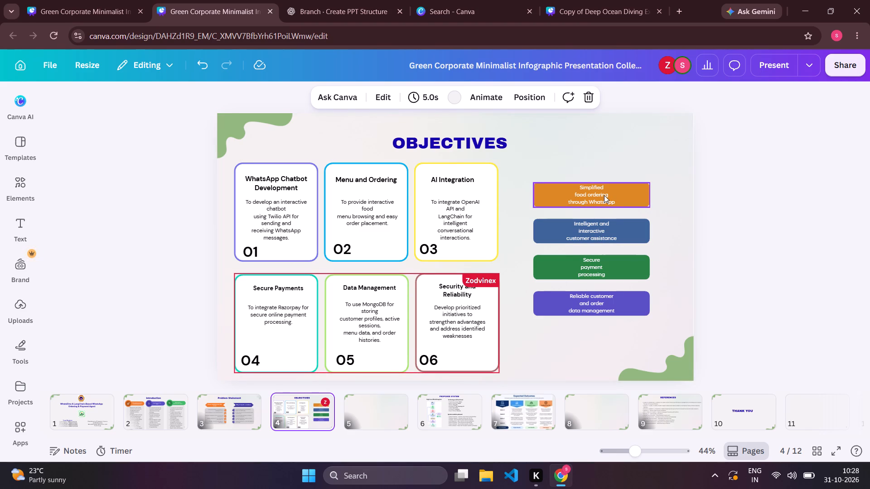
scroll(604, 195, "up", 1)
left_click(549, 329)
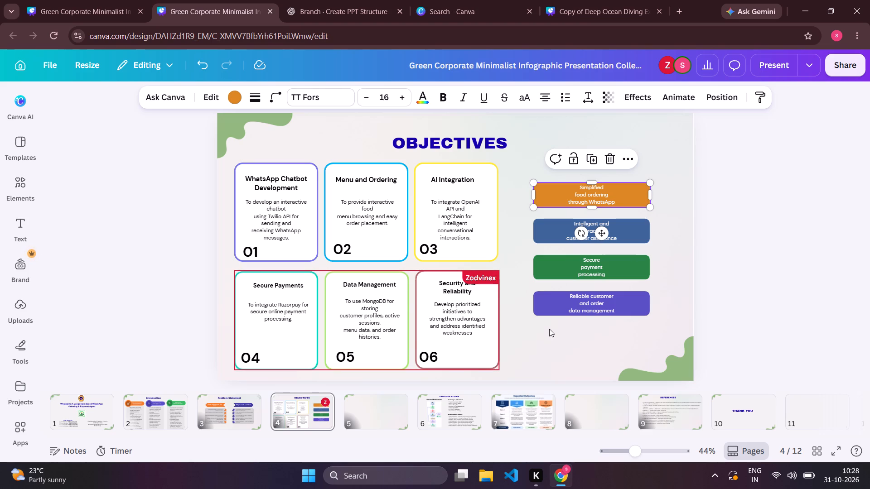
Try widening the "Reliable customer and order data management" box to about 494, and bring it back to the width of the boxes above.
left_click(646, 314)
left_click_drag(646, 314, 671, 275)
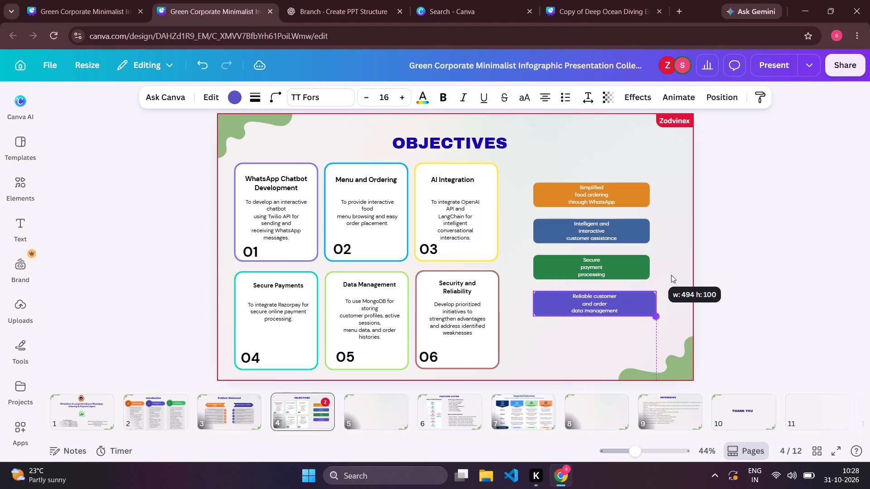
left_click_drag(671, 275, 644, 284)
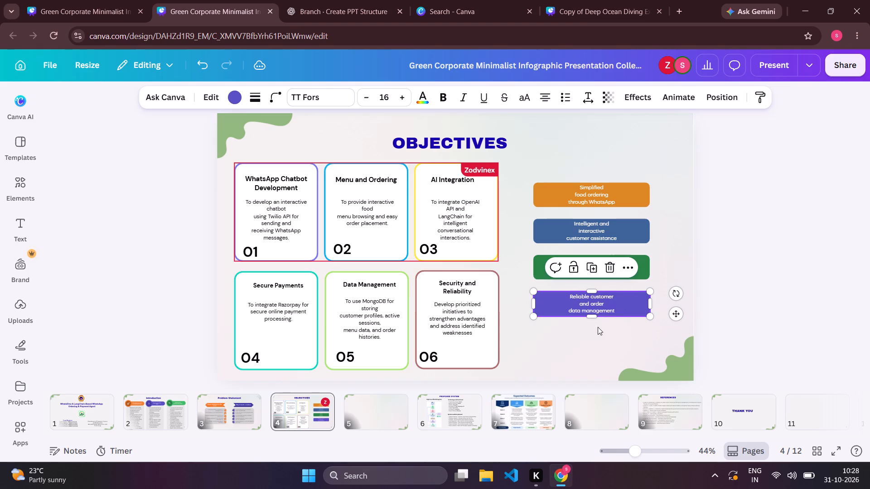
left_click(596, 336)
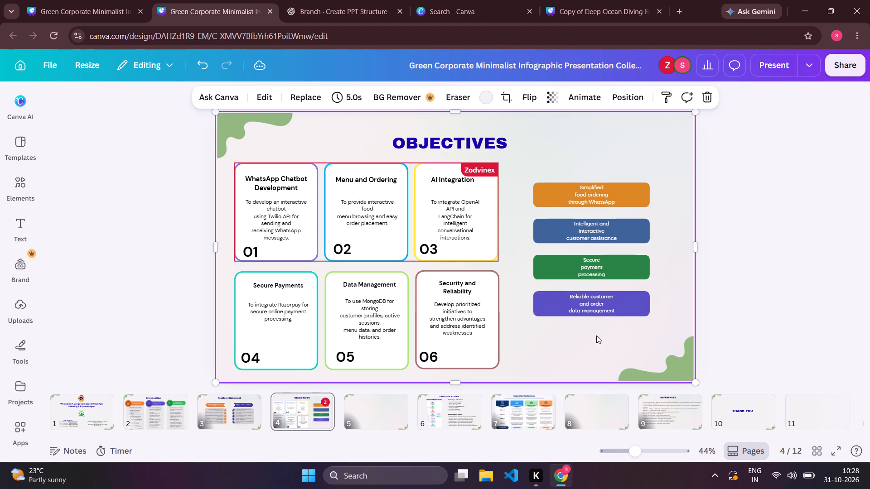